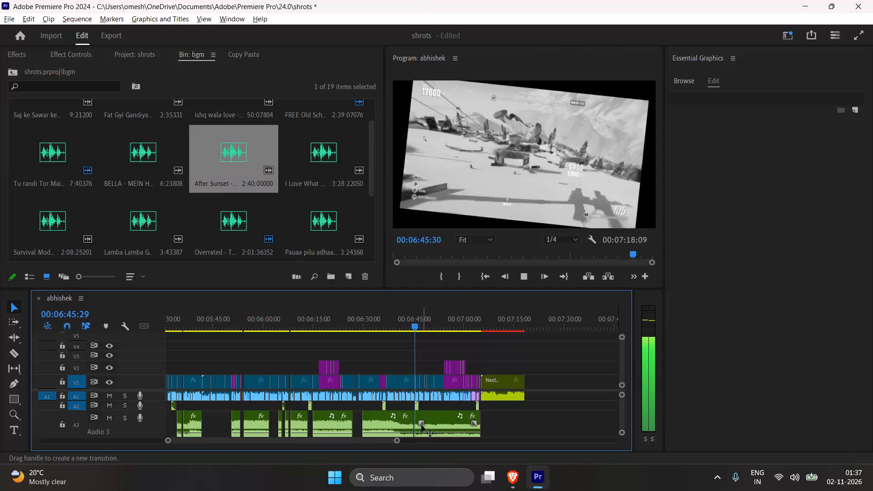
Split the After Sunset music clip on A3 at about 00:06:45 and shift its second part to start at 00:06:47:35.
key("c")
left_click(415, 425)
key("v")
left_click_drag(430, 425, 436, 425)
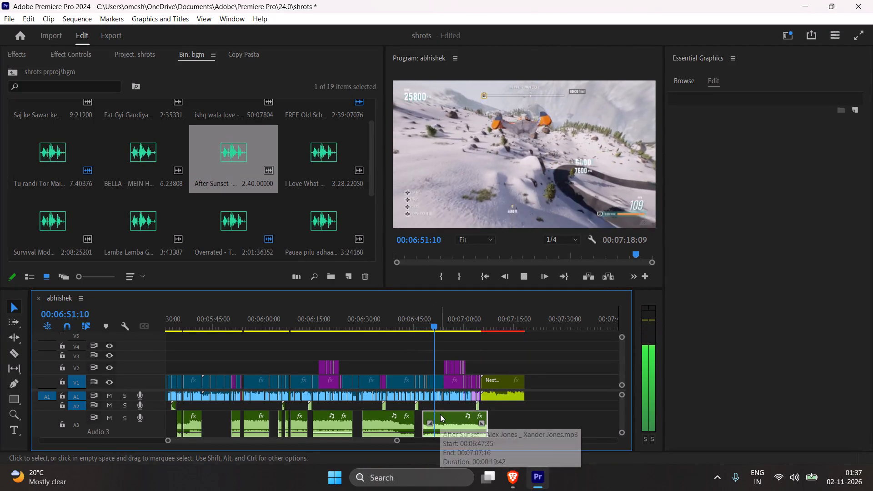
left_click(497, 339)
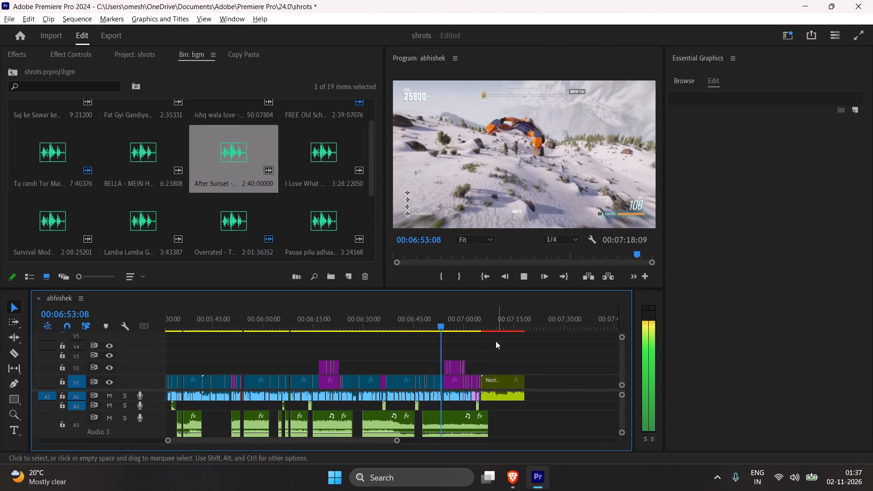
Split the shifted After Sunset clip on A3 where the Color Matte on V1 begins and delete the part after the cut.
key("c")
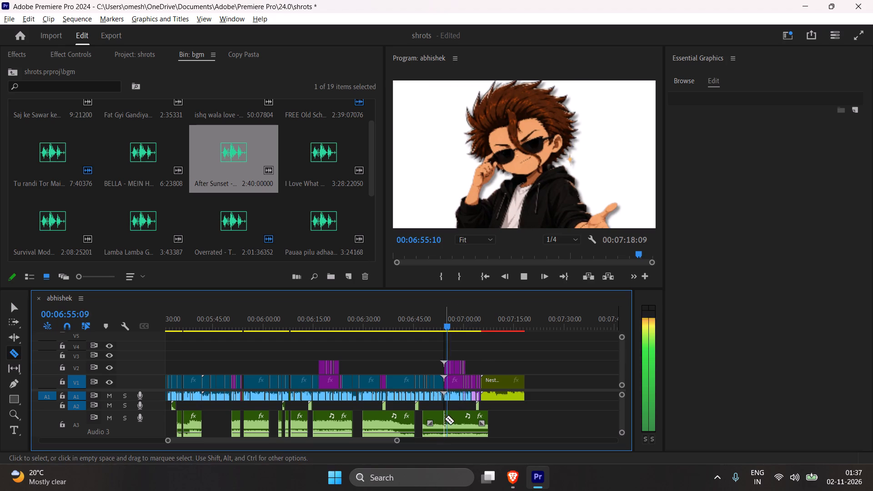
left_click(445, 420)
key("v")
left_click(457, 429)
key("Delete")
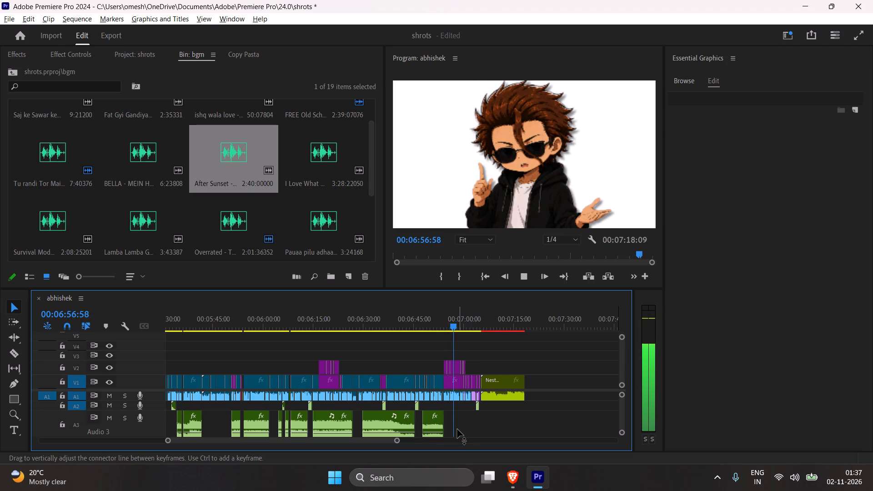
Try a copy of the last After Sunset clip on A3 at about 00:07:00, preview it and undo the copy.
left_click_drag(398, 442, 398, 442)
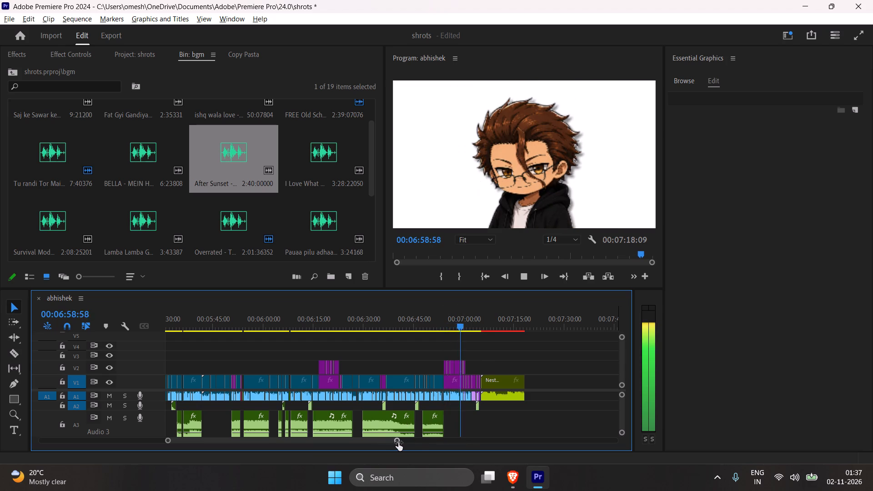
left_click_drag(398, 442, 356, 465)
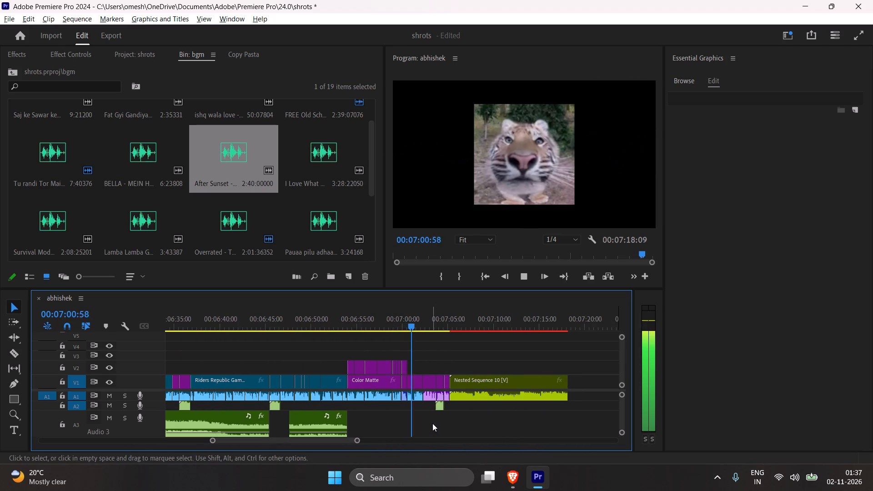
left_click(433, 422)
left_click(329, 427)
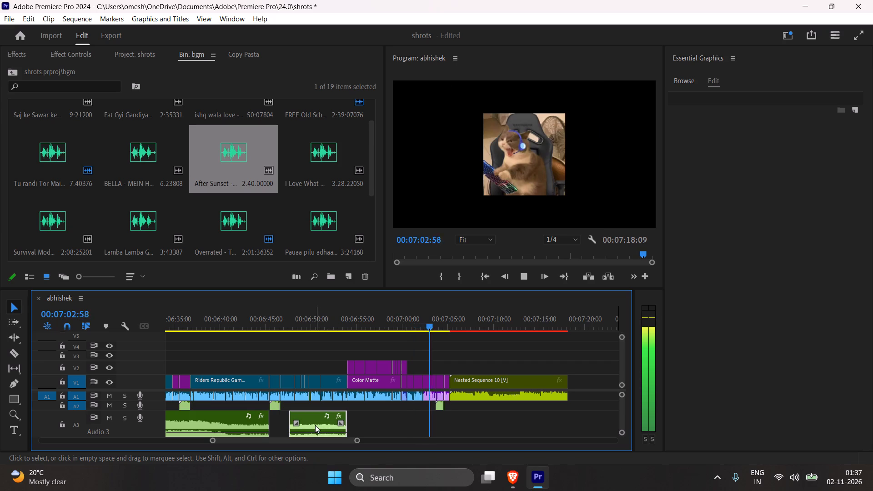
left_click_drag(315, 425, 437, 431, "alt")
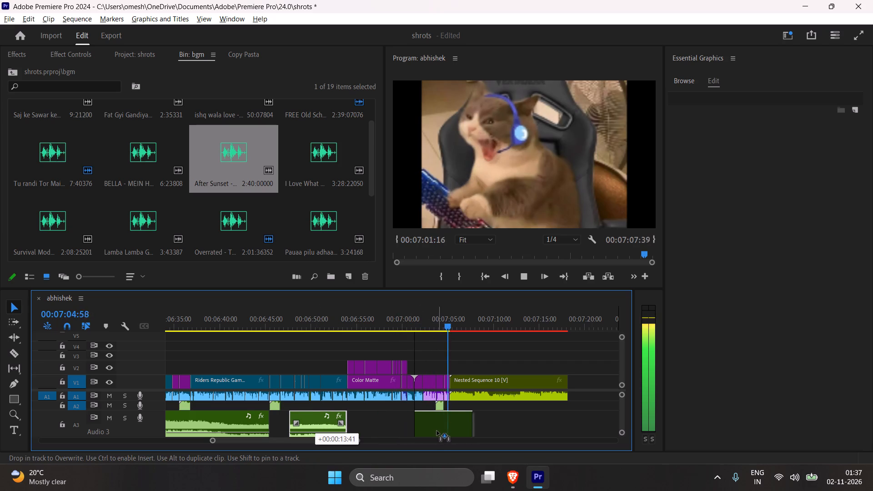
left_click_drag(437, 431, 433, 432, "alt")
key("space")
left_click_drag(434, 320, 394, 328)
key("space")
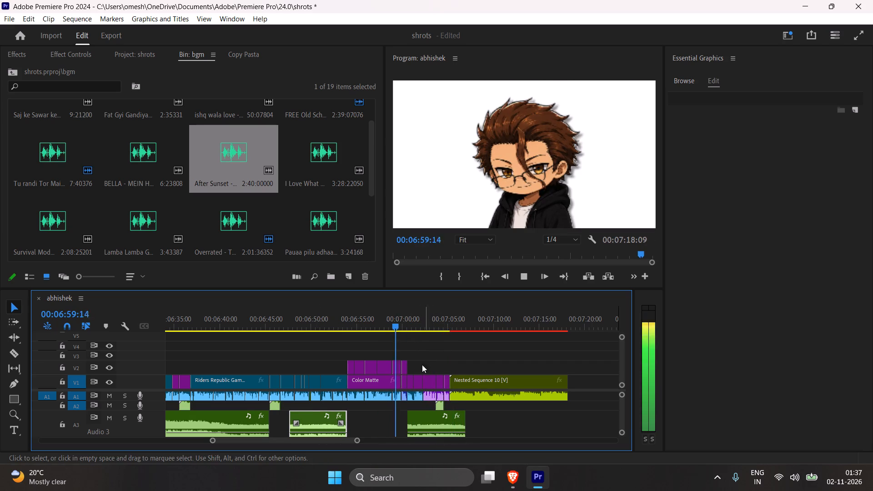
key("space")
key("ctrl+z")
Duplicate the A3 music clip that starts near 00:06:15 to about 00:07:00, where the V2 clips end, and preview it.
left_click_drag(356, 440, 366, 441)
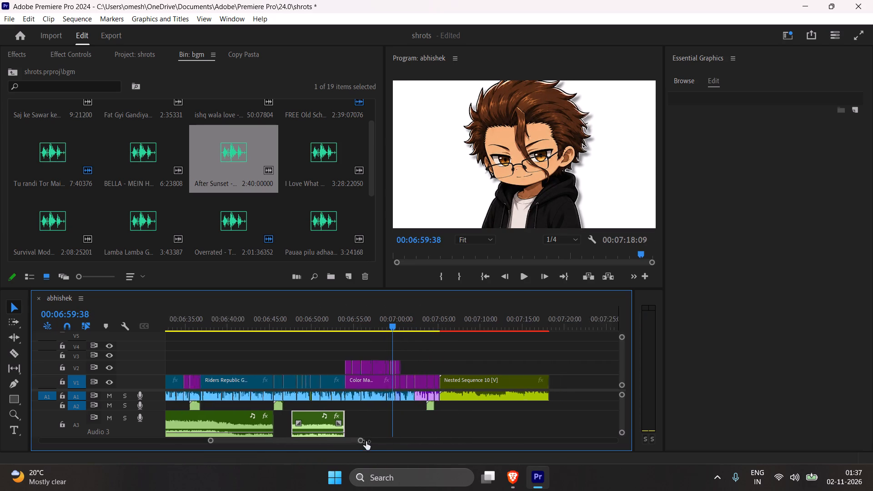
left_click_drag(366, 441, 390, 443)
left_click(236, 427)
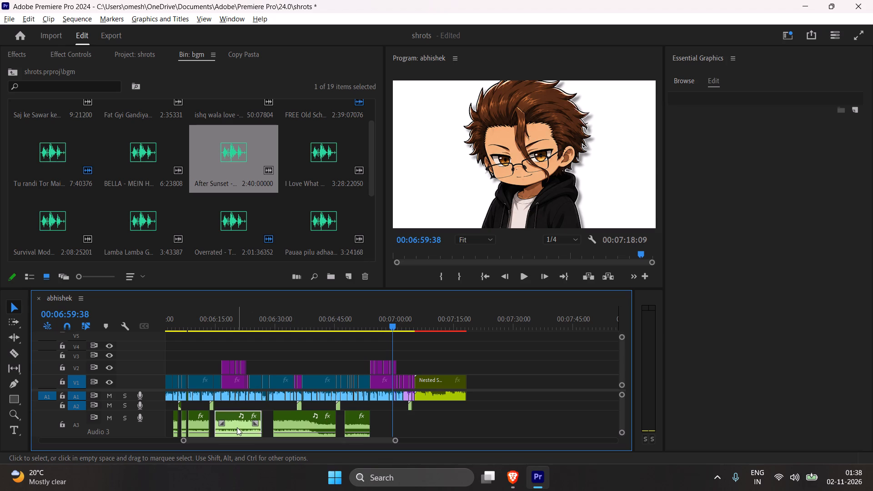
left_click_drag(237, 427, 420, 421, "alt")
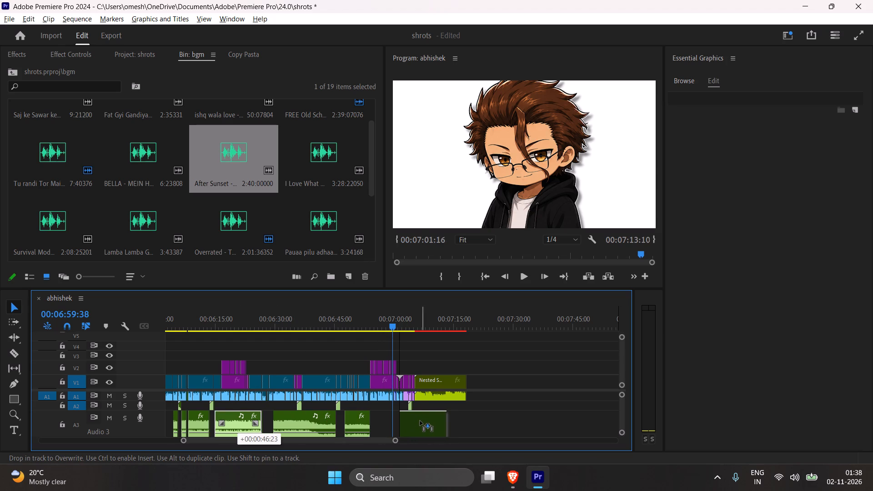
left_click_drag(420, 421, 419, 422, "alt")
key("space")
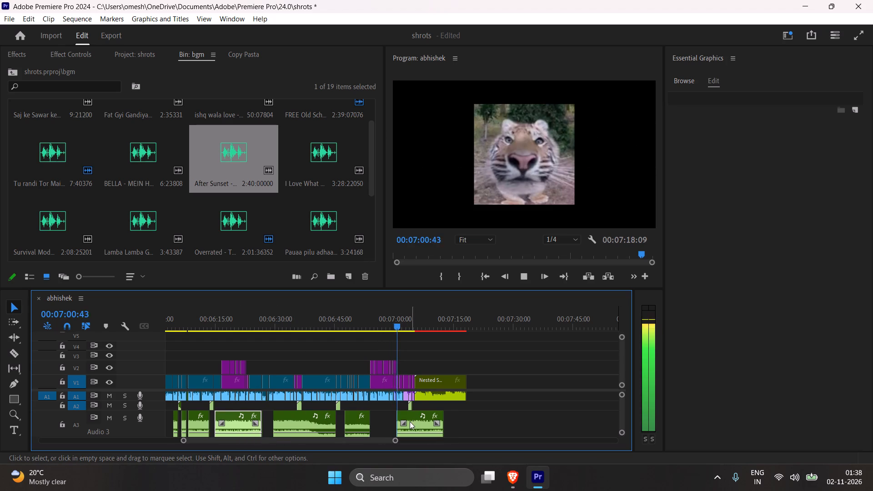
Lower the volume level of the duplicated music clip on A3, checking it with playback.
left_click_drag(416, 430, 421, 434)
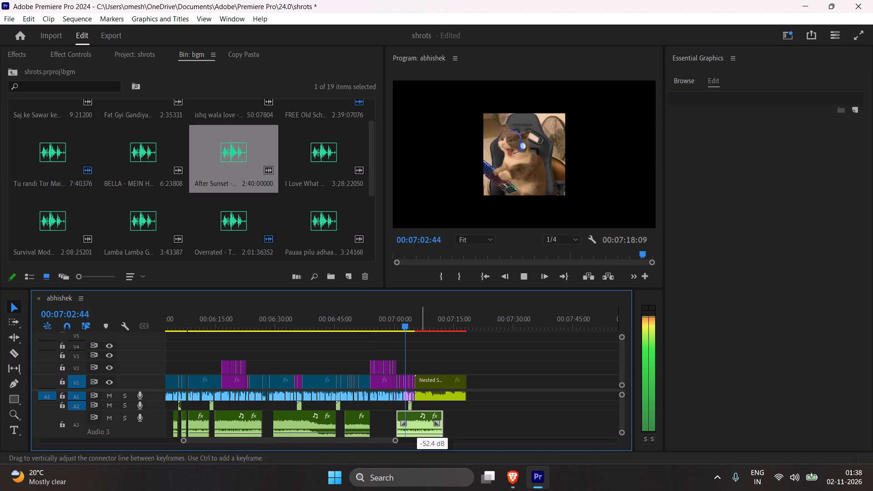
left_click_drag(421, 434, 429, 433)
key("space")
left_click_drag(419, 430, 422, 431)
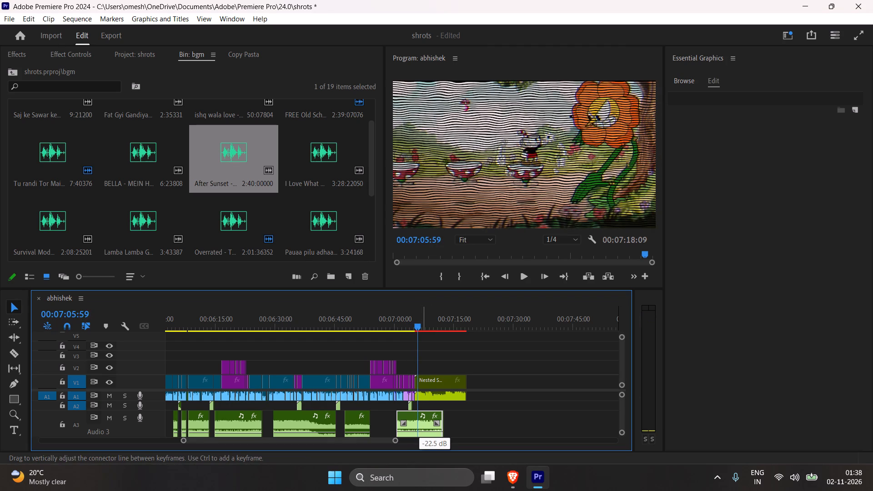
left_click_drag(422, 431, 428, 433)
left_click_drag(428, 433, 433, 433)
key("space")
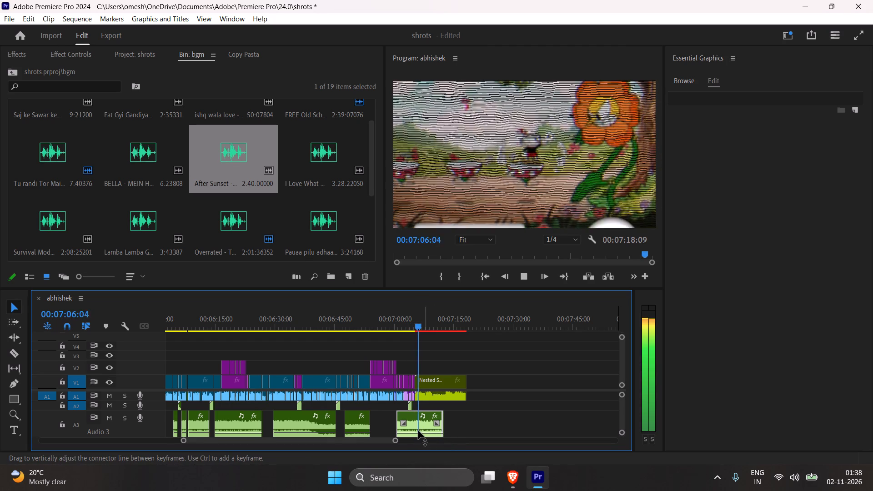
key("space")
left_click_drag(418, 431, 423, 432)
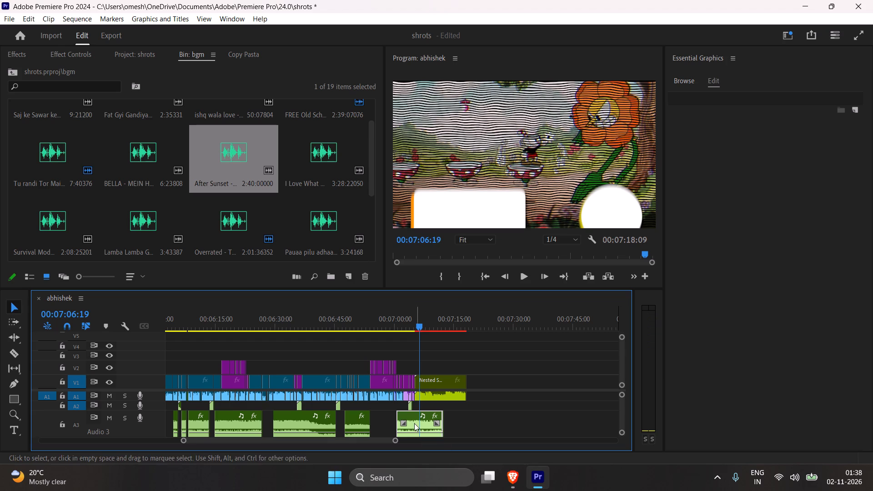
Split the duplicated A3 music clip where the Nested Sequence 10 clip begins, delete the part after the cut and preview the transition.
key("c")
left_click(415, 424)
key("v")
left_click(424, 426)
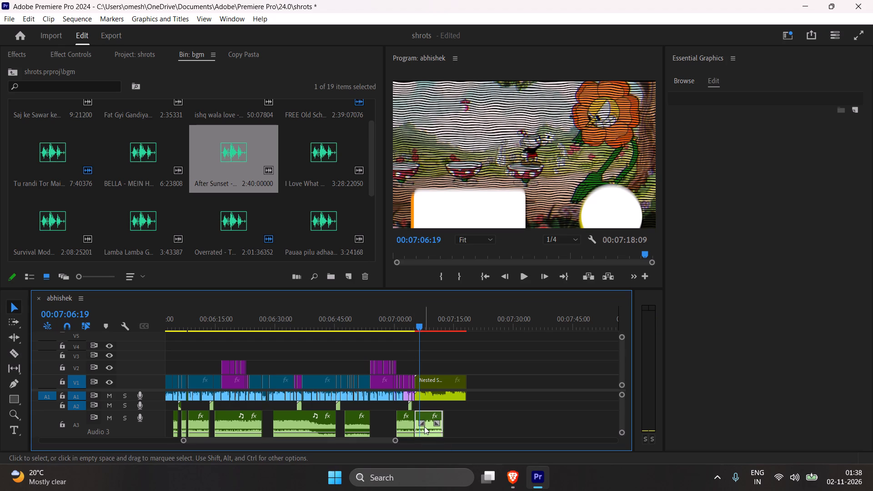
key("Delete")
key("space")
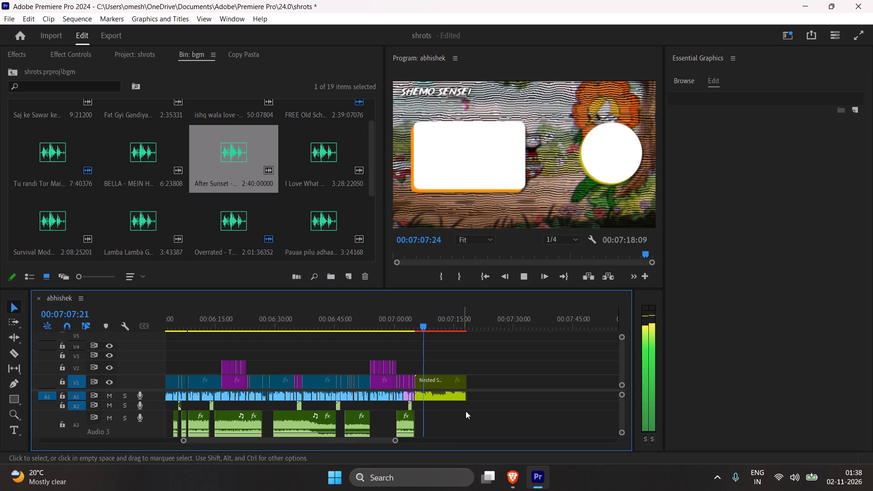
key("space")
Save the project.
key("ctrl+s")
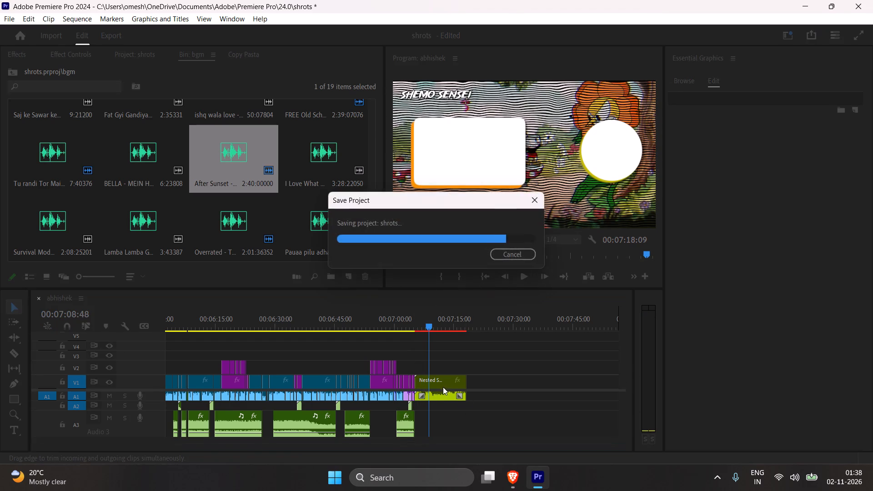
Open Nested Sequence 10 from the end of the abhishek timeline.
left_click(442, 386)
left_click(444, 386)
double_click(444, 381)
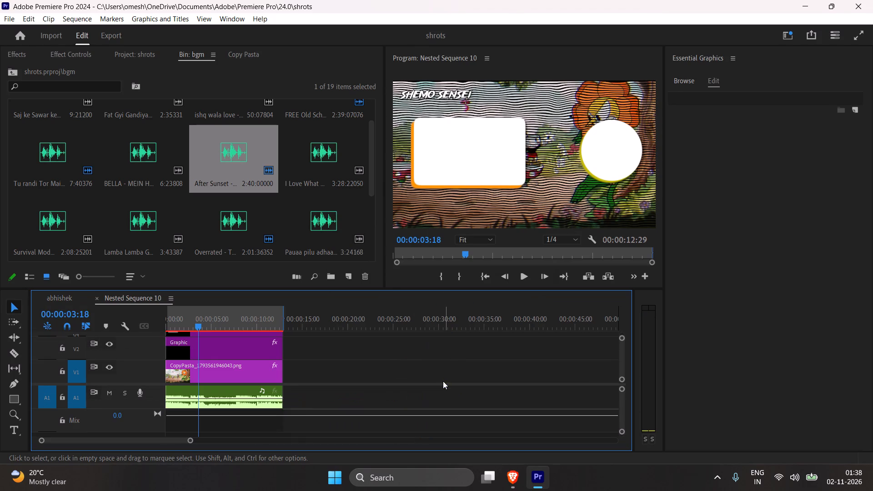
Change the second Drop Shadow colour of the white rectangle graphic on V3 to purple BE00FF.
scroll(264, 350, "up", 1)
left_click(230, 352)
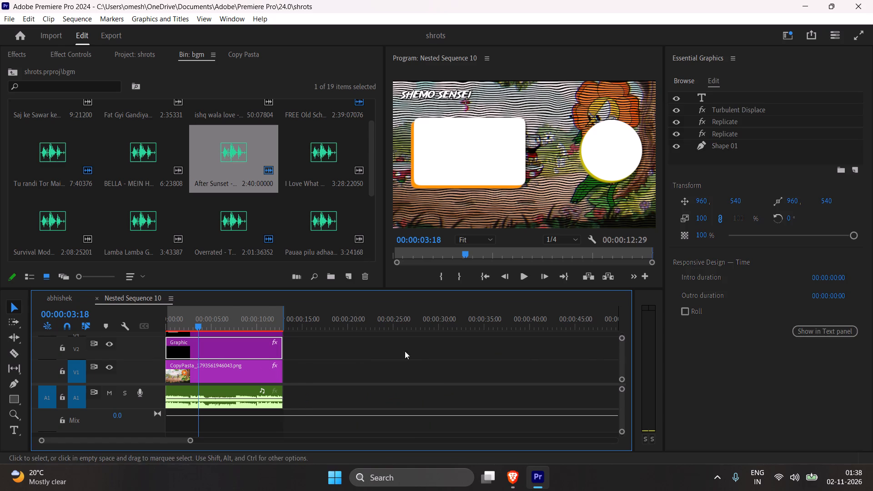
left_click(620, 361)
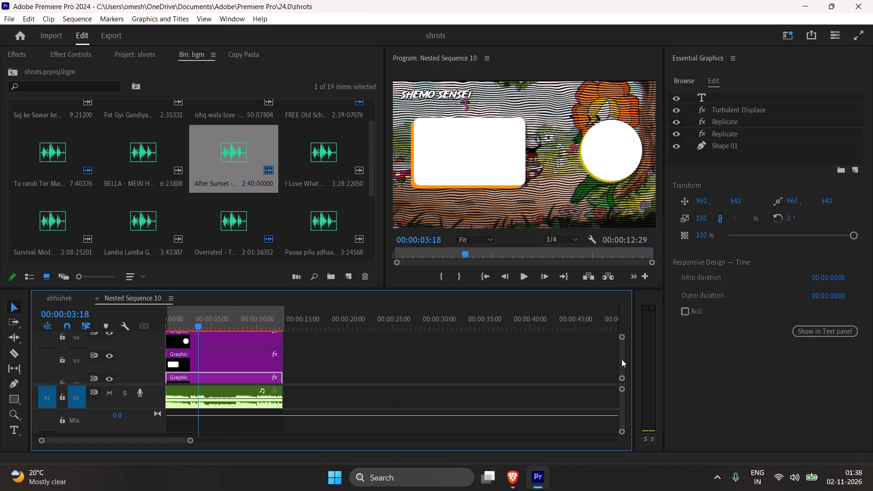
left_click(211, 372)
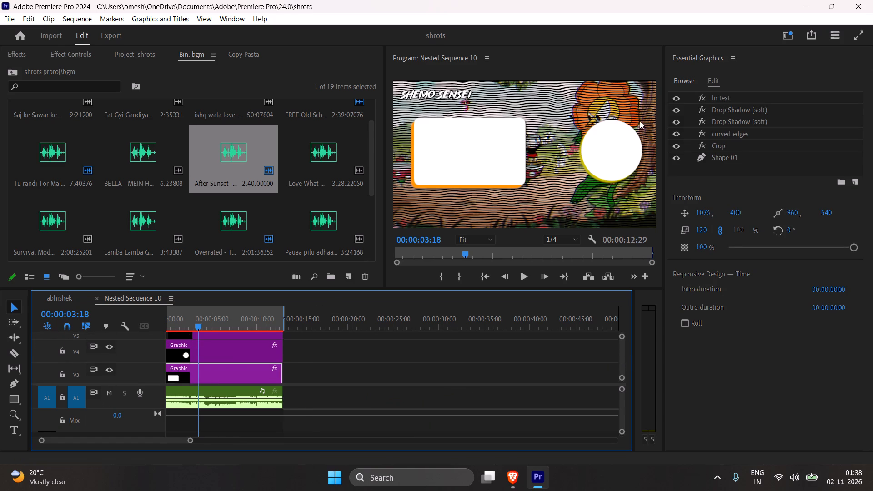
left_click(74, 60)
scroll(227, 141, "down", 13)
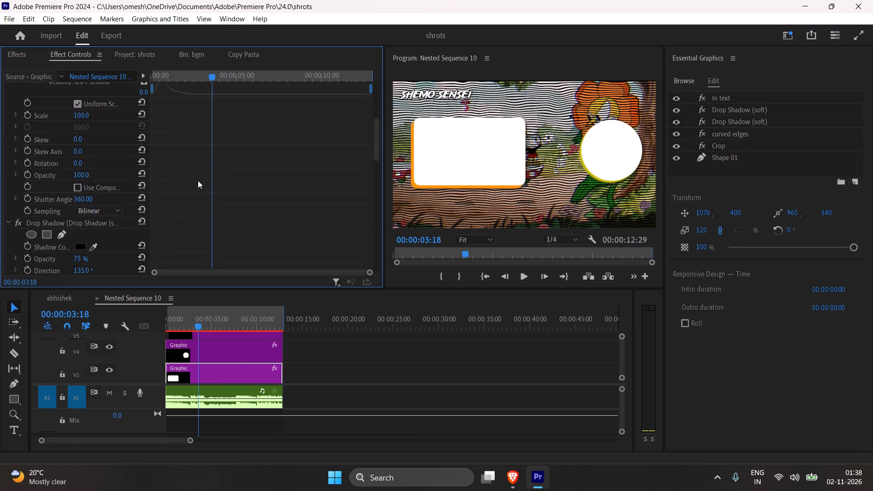
scroll(198, 180, "down", 15)
left_click(85, 183)
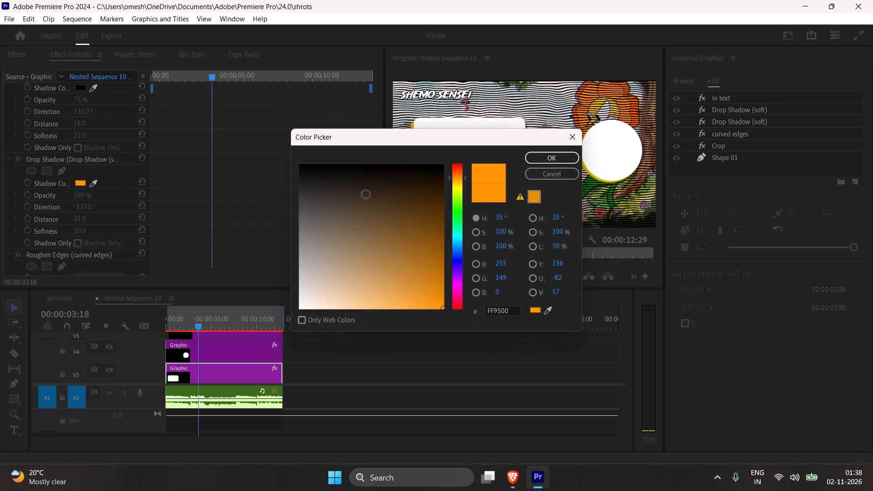
left_click_drag(454, 271, 459, 278)
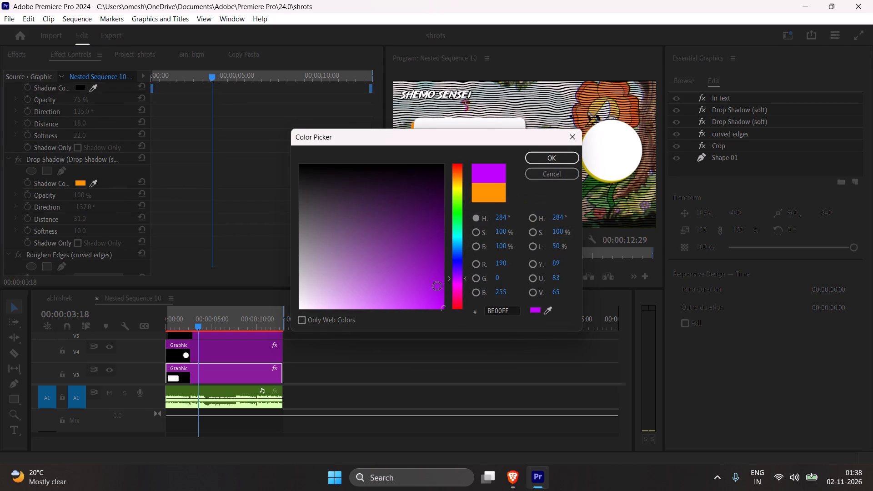
left_click(522, 162)
left_click(532, 160)
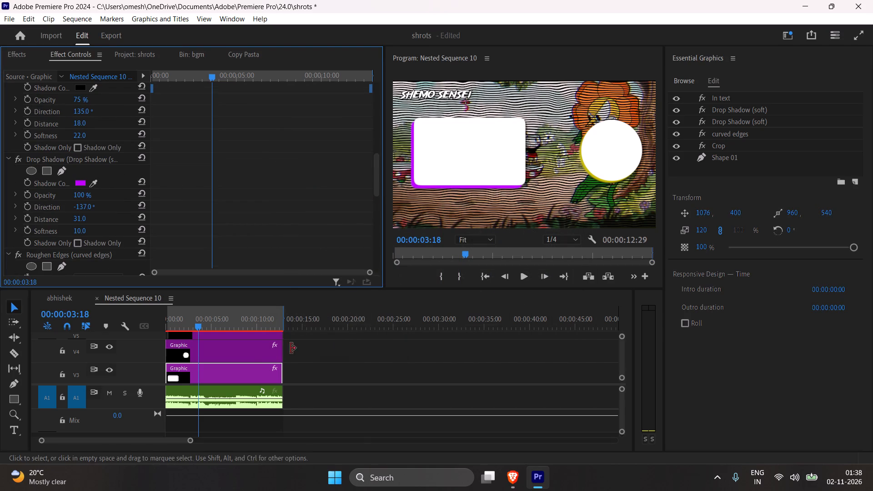
Change the second Drop Shadow colour of the white circle graphic on V4 to dark purple 6C00B6.
left_click(256, 353)
scroll(175, 174, "down", 10)
scroll(151, 209, "down", 4)
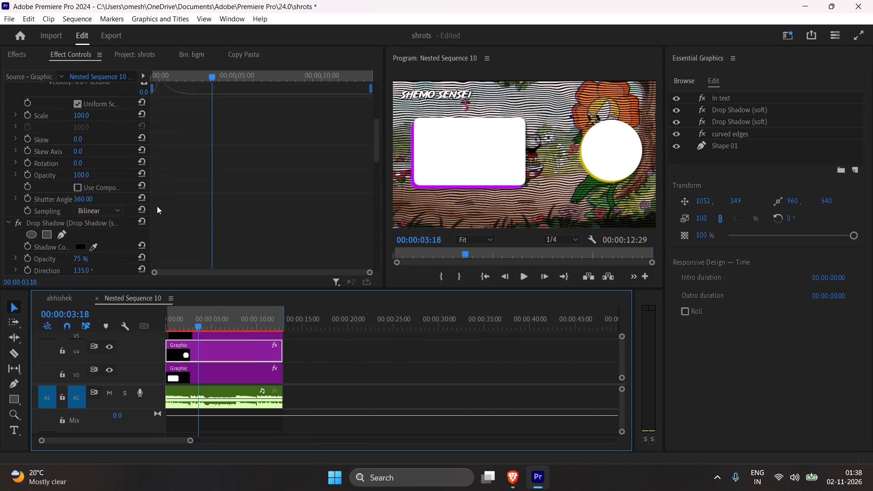
scroll(157, 206, "down", 12)
left_click(95, 209)
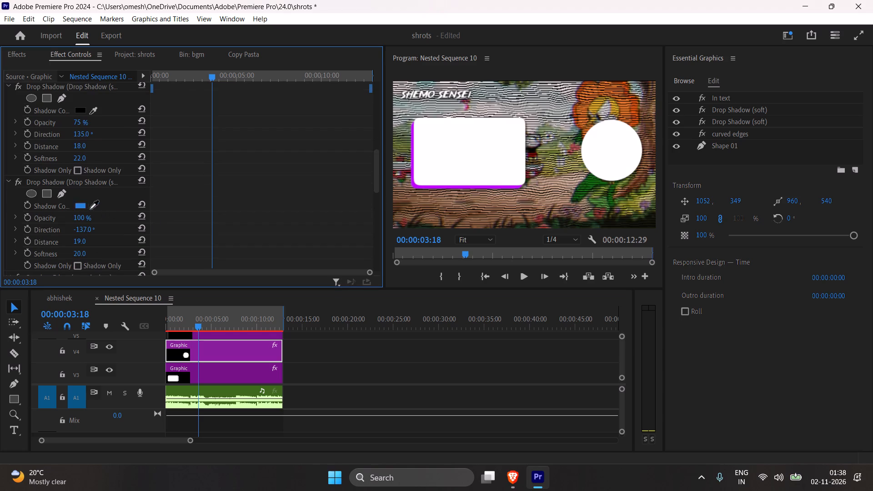
left_click(85, 209)
left_click(82, 209)
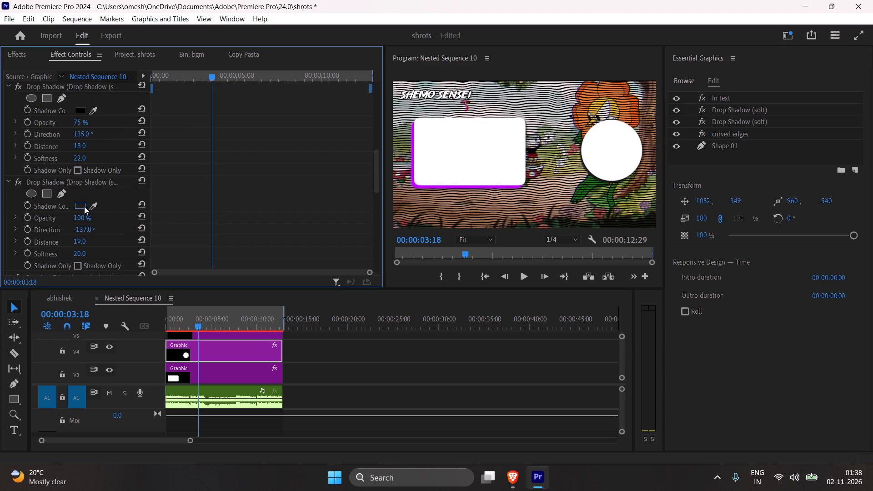
left_click(84, 206)
left_click_drag(459, 235, 462, 278)
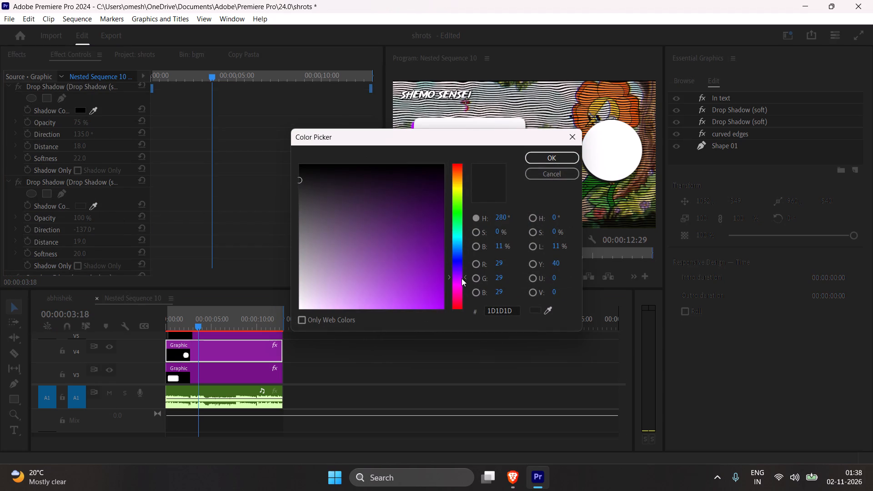
left_click_drag(462, 278, 462, 275)
left_click_drag(440, 276, 452, 267)
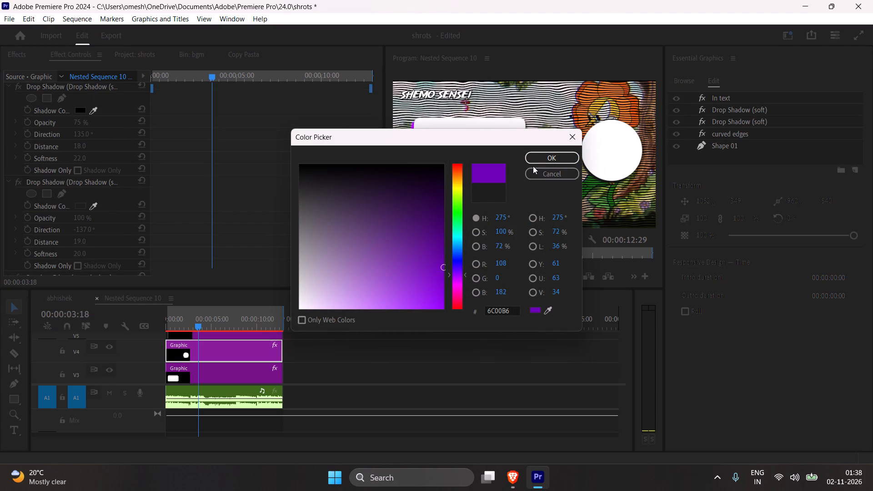
left_click(533, 166)
left_click(534, 163)
left_click(544, 160)
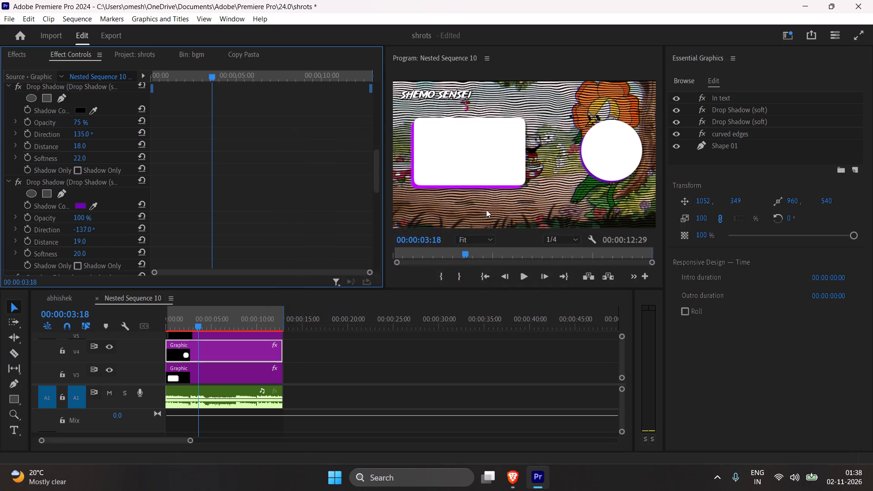
Save the project and close the Nested Sequence 10 timeline.
key("ctrl+s")
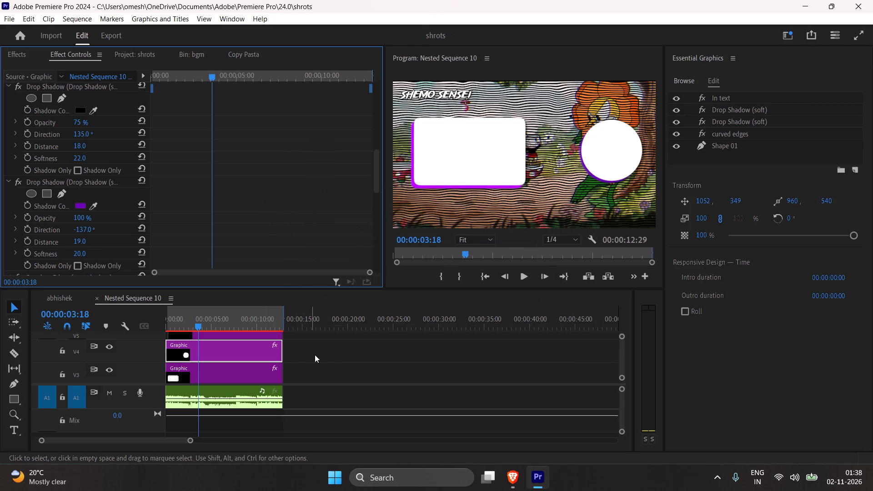
right_click(152, 297)
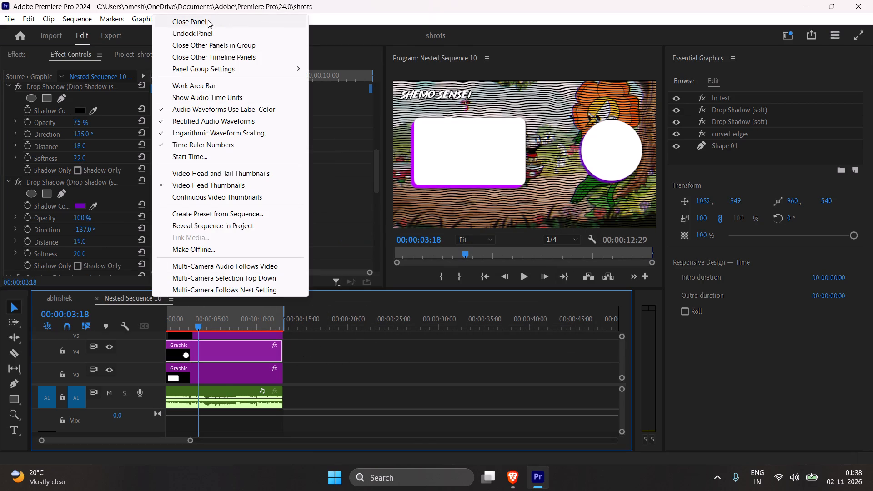
left_click(208, 20)
Play back the end of the abhishek timeline to review the restyled end screen and its audio.
left_click_drag(421, 327, 410, 329)
key("space")
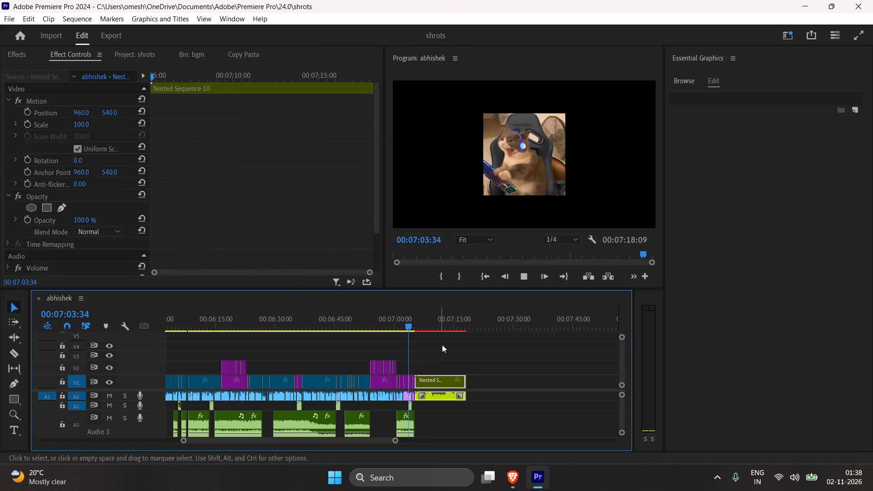
left_click(442, 345)
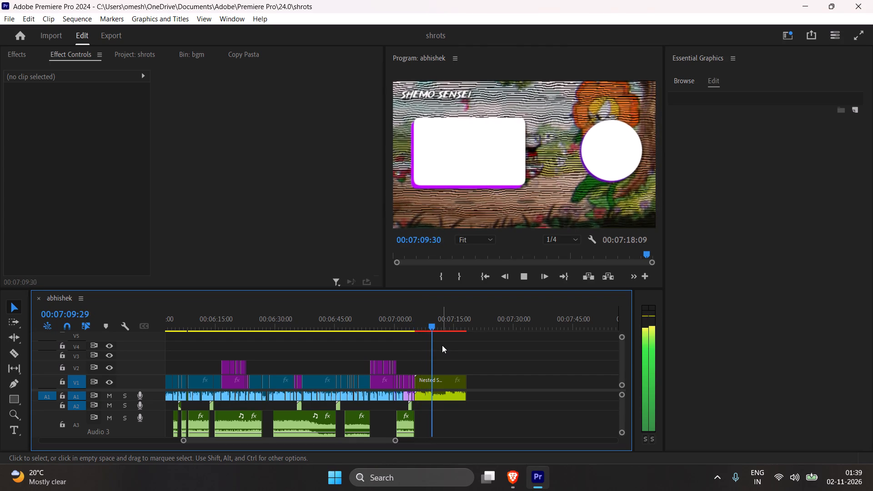
left_click(456, 351)
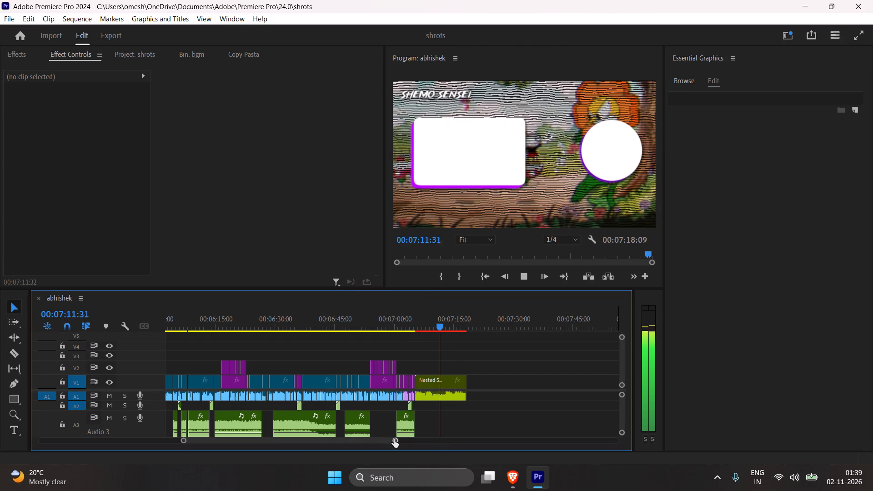
left_click_drag(394, 439, 360, 456)
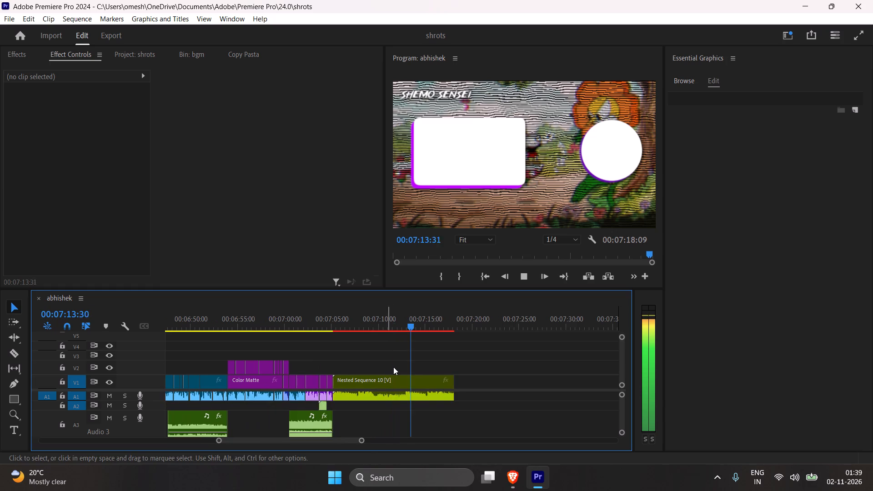
left_click_drag(379, 326, 360, 336)
key("space")
left_click(390, 347)
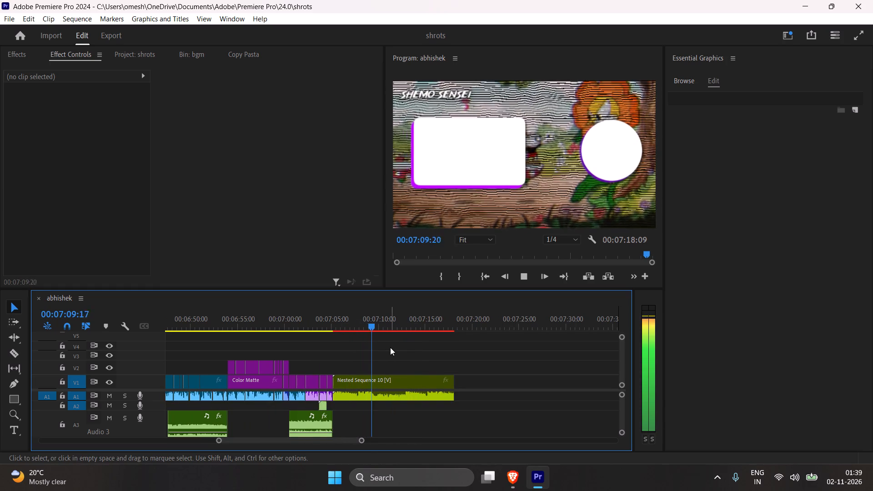
left_click(428, 347)
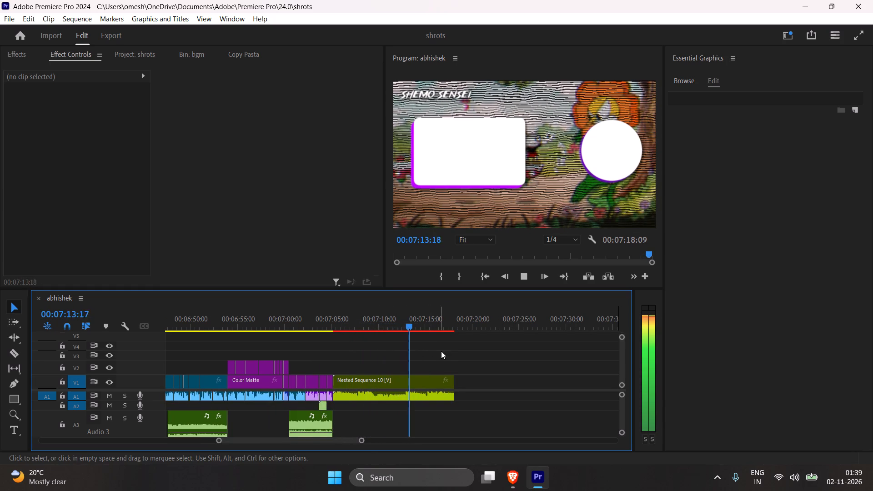
left_click(442, 351)
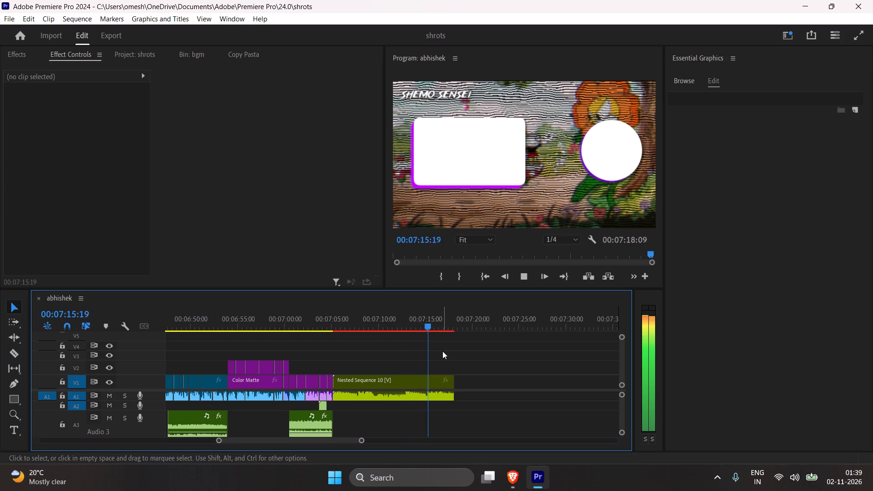
key("space")
Save the project and close Premiere Pro.
key("ctrl+s")
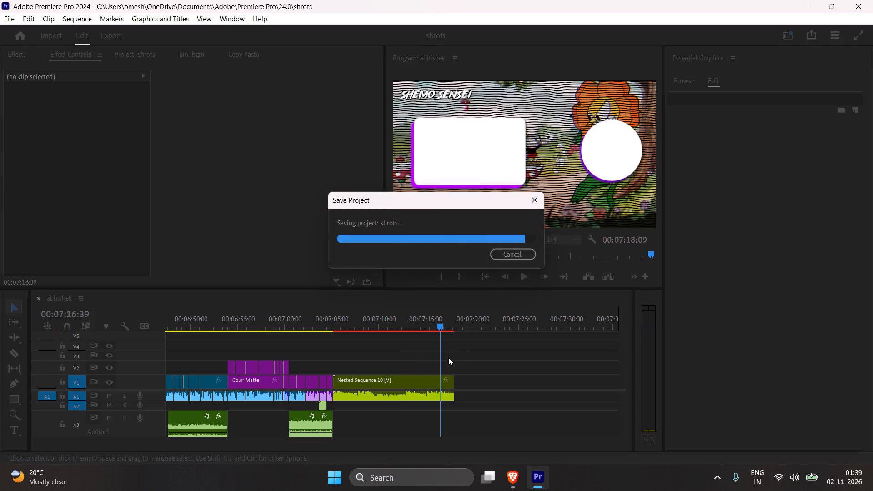
left_click(872, 0)
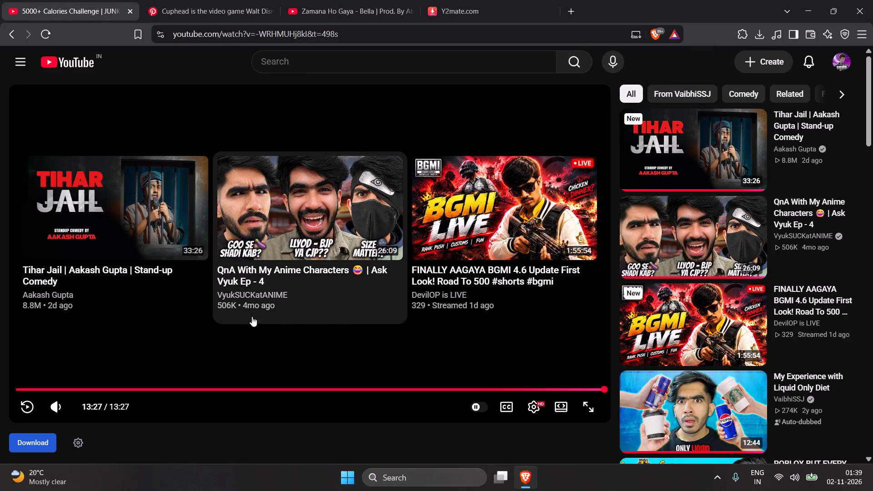
Launch Adobe Photoshop 2026 from the recent system searches.
left_click(417, 474)
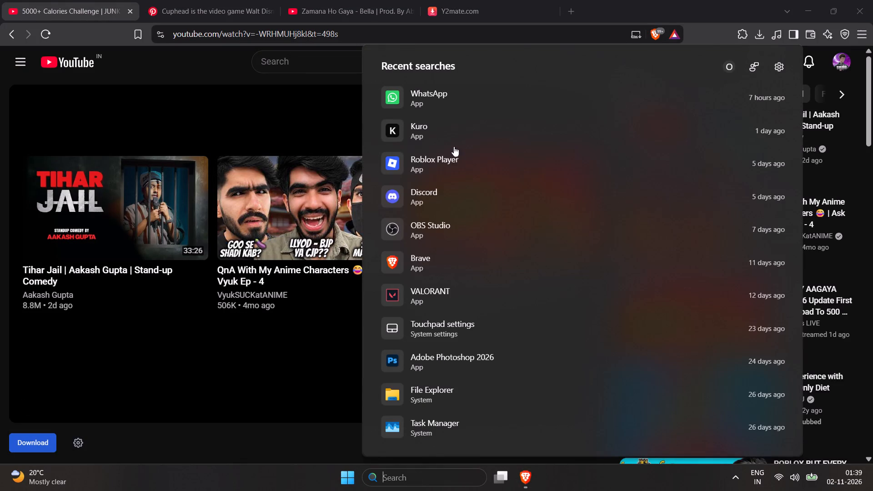
left_click(442, 354)
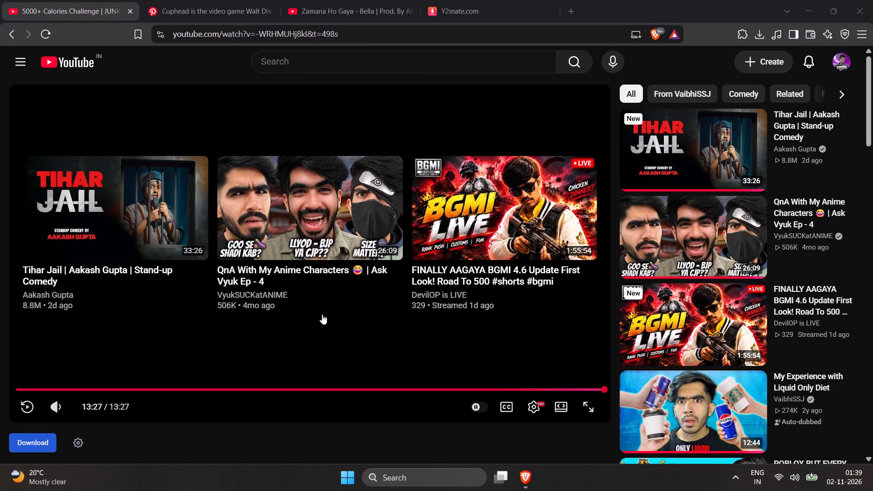
Start the suggested Tihar Jail stand-up video on YouTube.
left_click(160, 212)
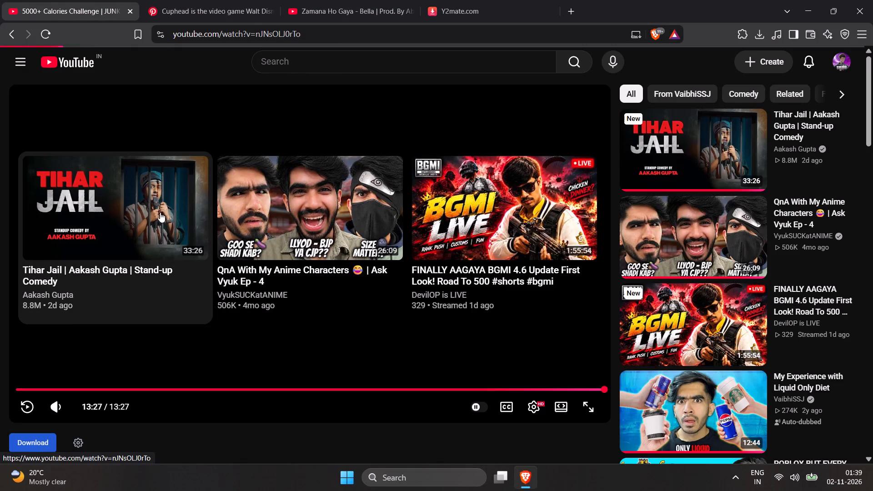
Open the Pinterest home feed in the existing Pinterest tab.
left_click(201, 0)
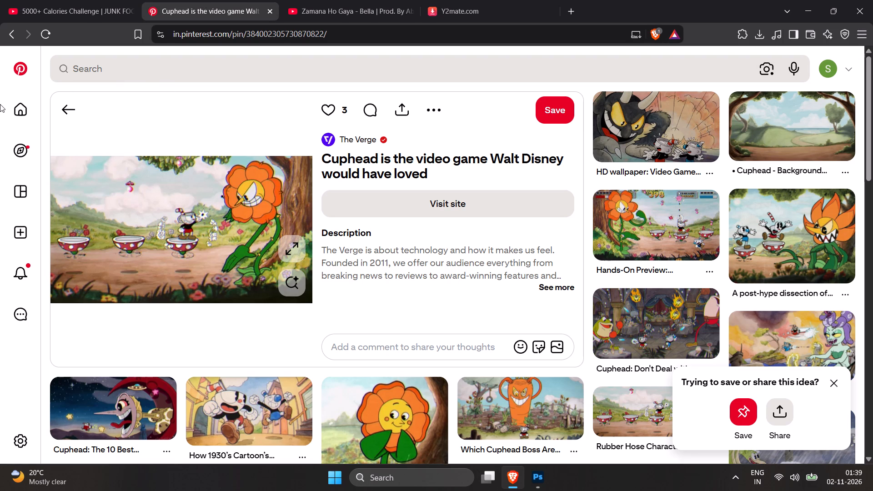
left_click(9, 107)
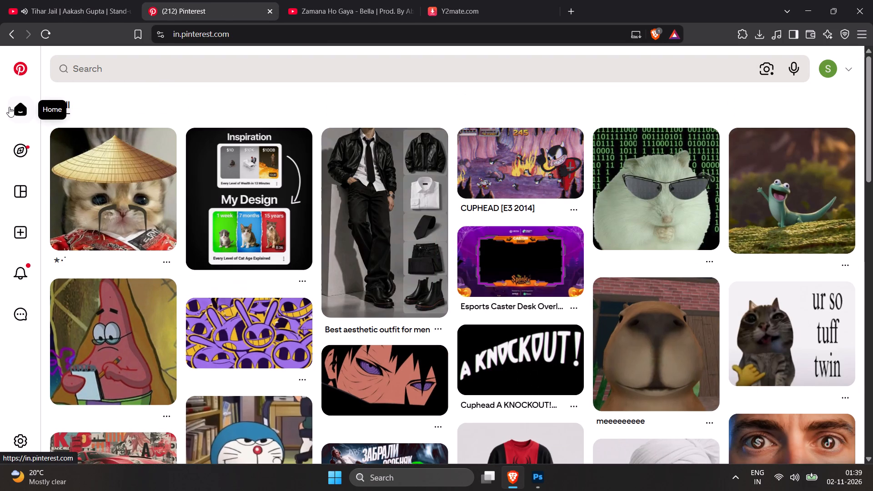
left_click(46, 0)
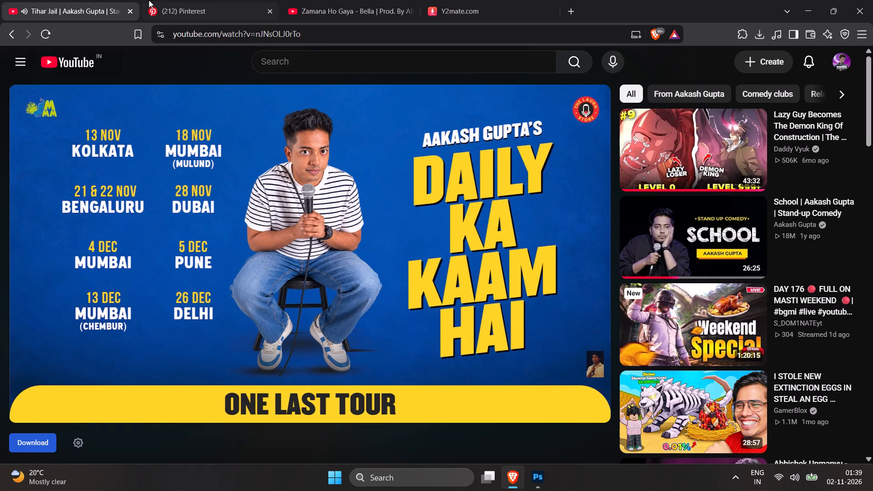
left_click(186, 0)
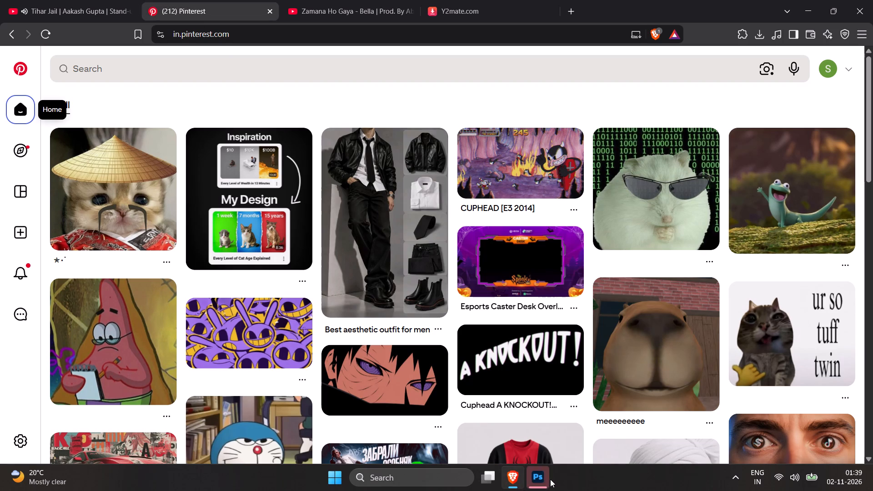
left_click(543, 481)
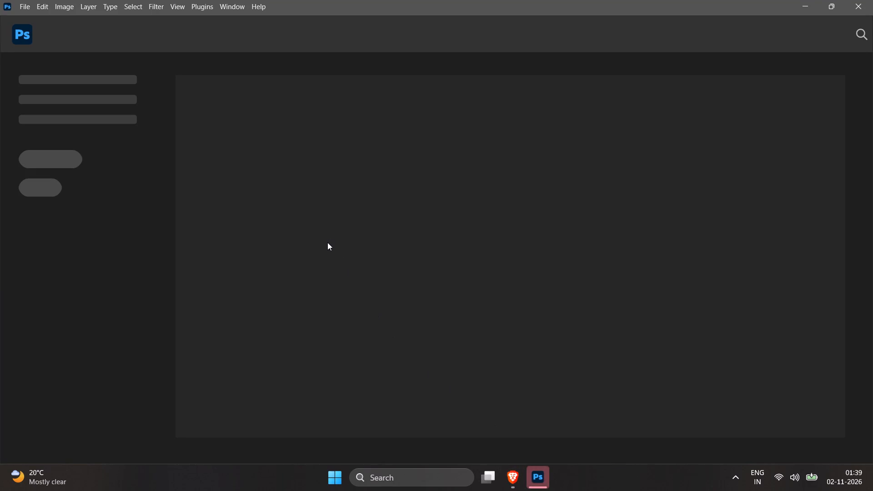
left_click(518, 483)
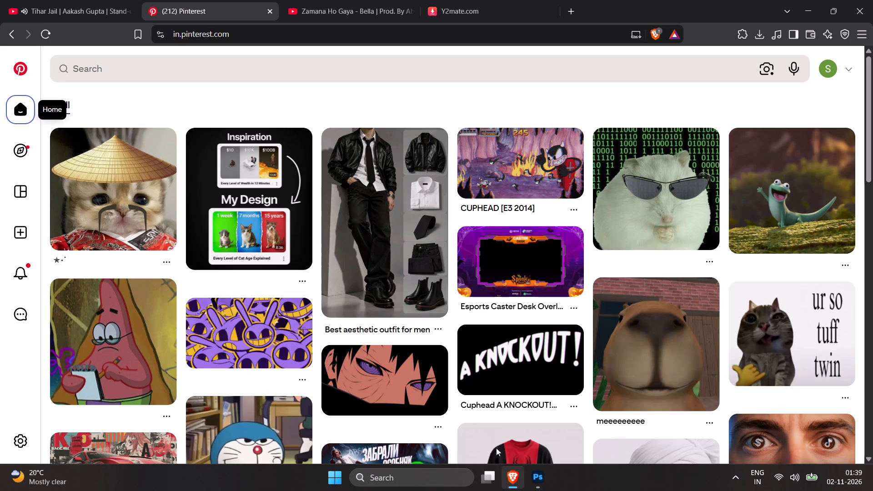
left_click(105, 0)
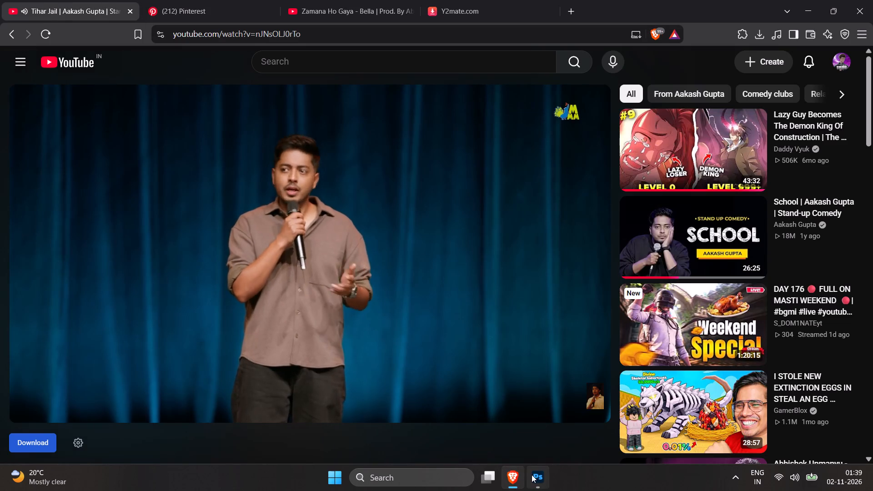
Switch to Photoshop and open the recent Untitled-1 PSD file.
left_click(532, 475)
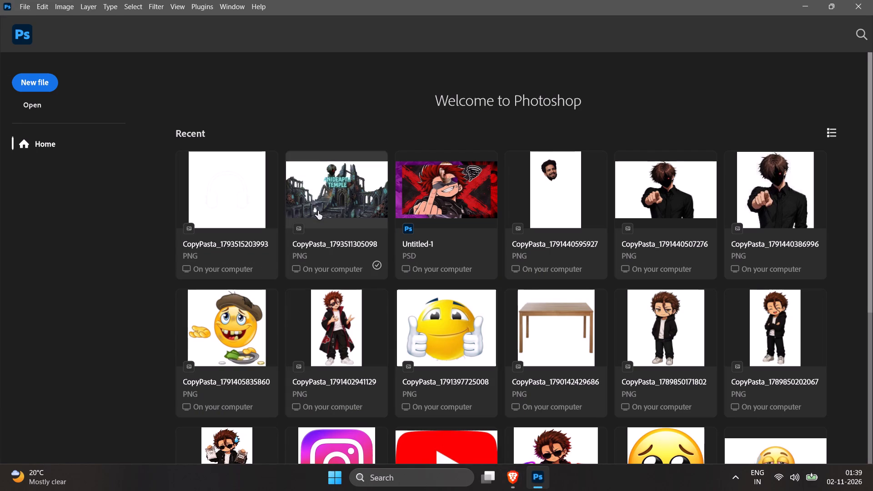
left_click(444, 243)
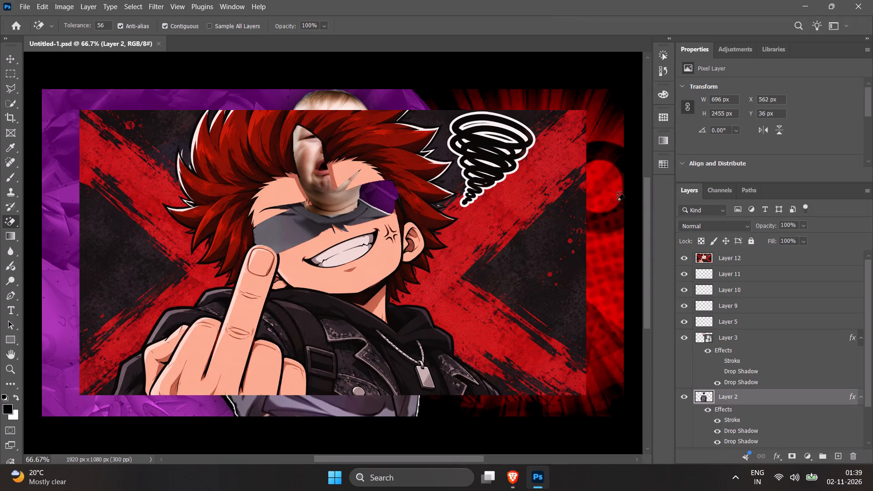
left_click(683, 261)
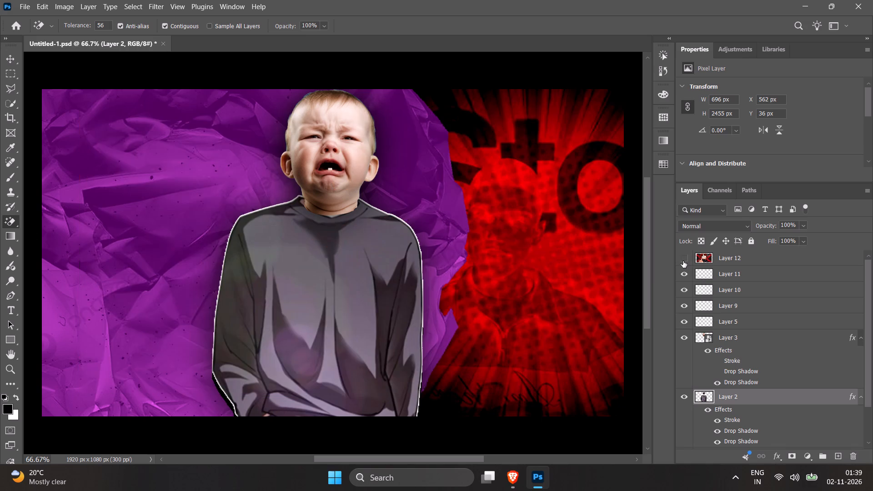
left_click(685, 261)
left_click(733, 262)
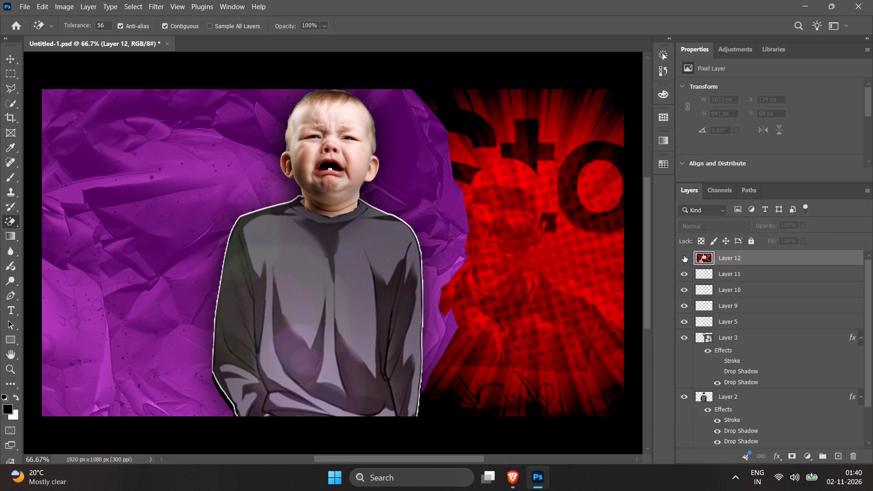
left_click(683, 256)
left_click(682, 256)
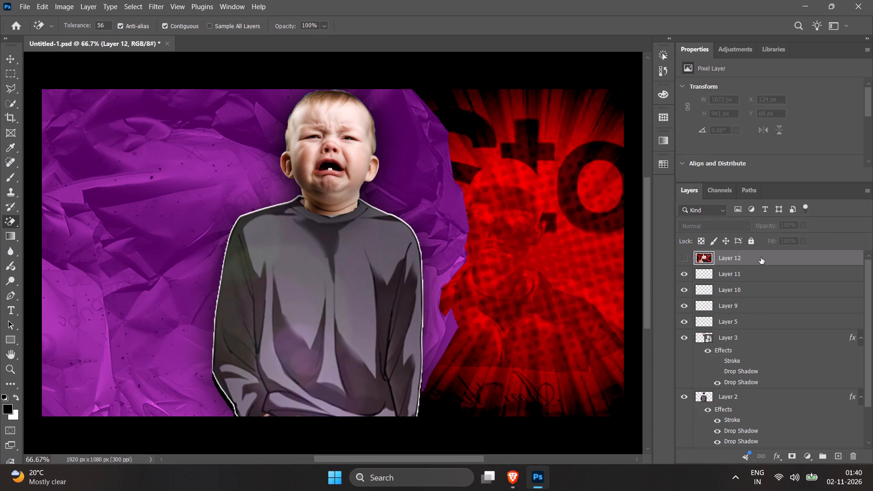
left_click(761, 257)
key("Delete")
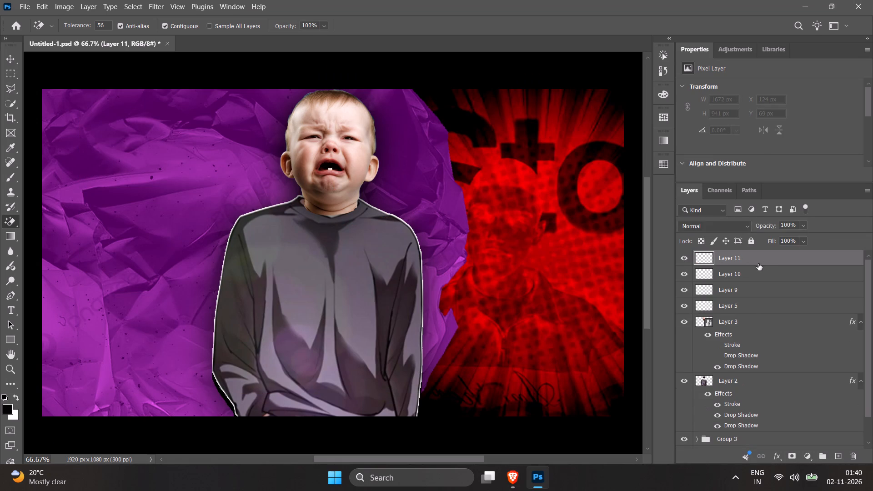
Paste the copied character image and mask out its background using Select Subject with Cloud processing.
key("ctrl+v")
key("w")
key("w")
key("w")
left_click(358, 30)
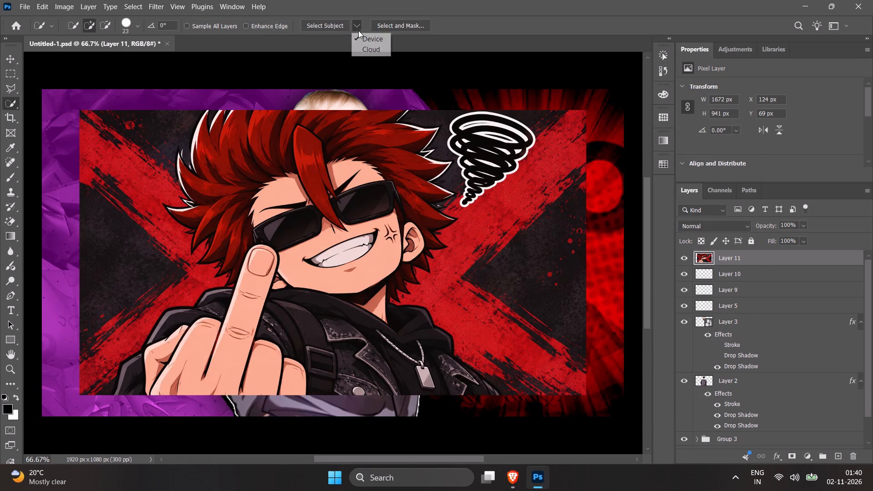
left_click(361, 51)
left_click(326, 25)
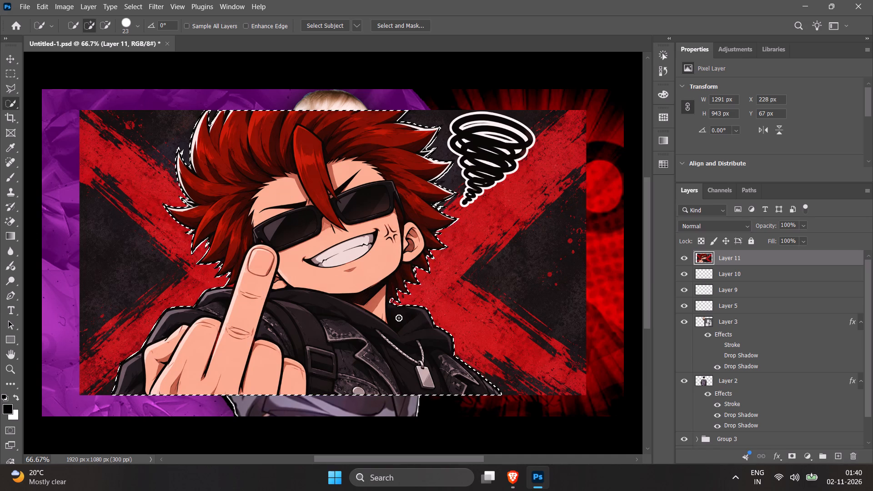
left_click(794, 459)
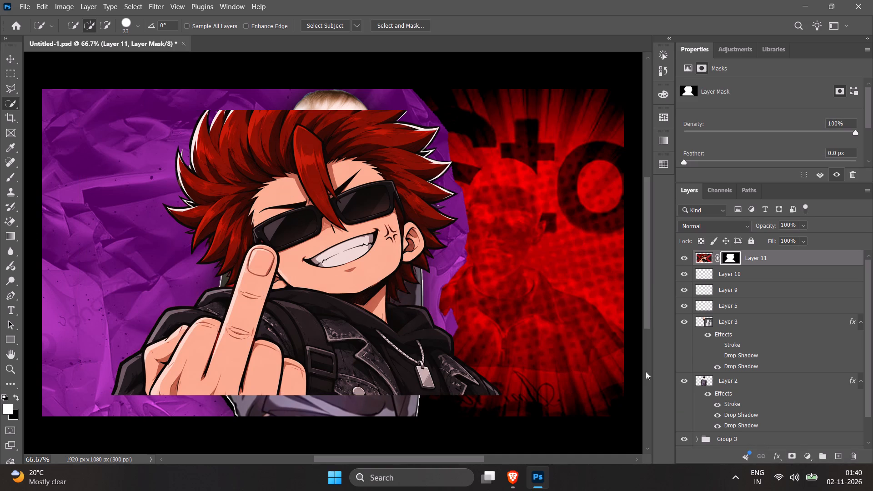
Convert the masked character layer, Layer 11, to a smart object.
left_click(783, 259)
right_click(783, 259)
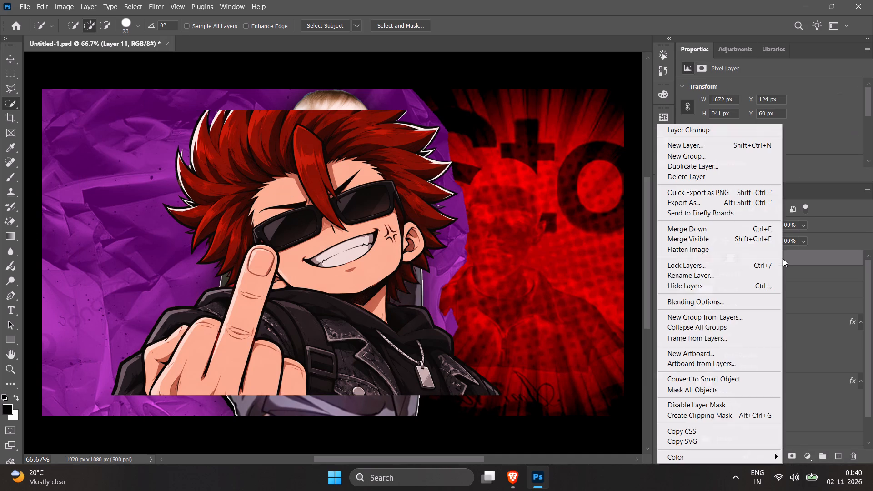
left_click(733, 381)
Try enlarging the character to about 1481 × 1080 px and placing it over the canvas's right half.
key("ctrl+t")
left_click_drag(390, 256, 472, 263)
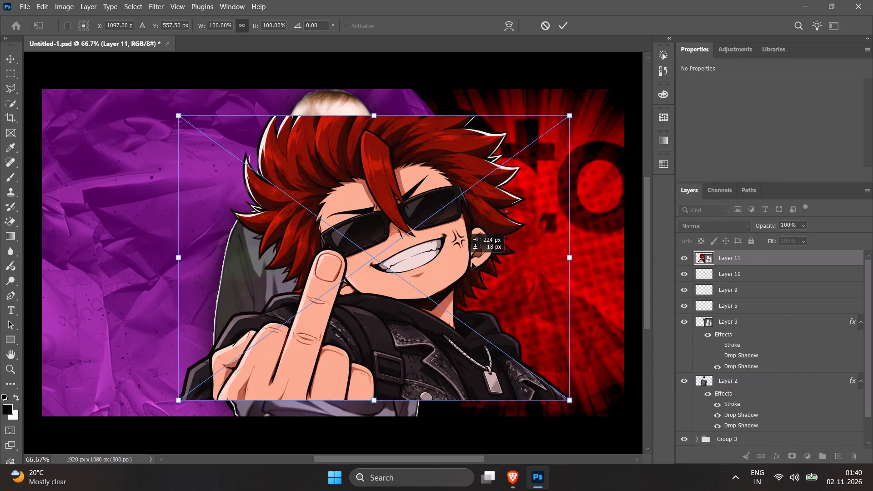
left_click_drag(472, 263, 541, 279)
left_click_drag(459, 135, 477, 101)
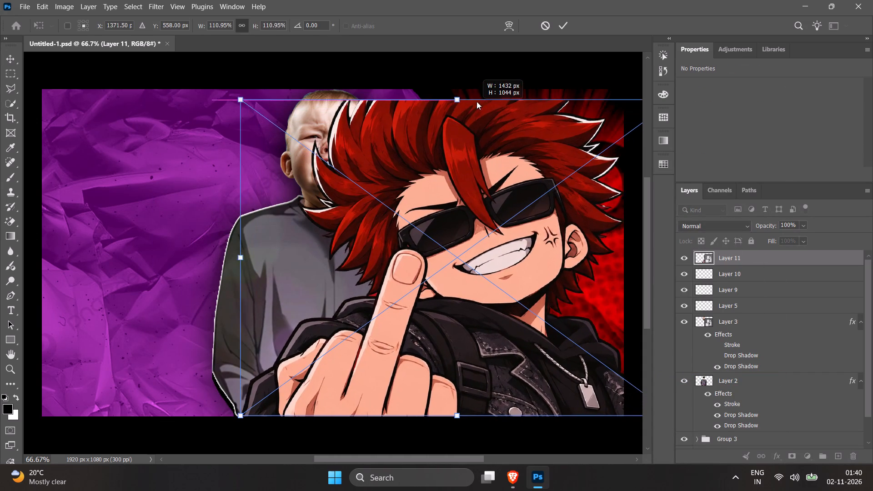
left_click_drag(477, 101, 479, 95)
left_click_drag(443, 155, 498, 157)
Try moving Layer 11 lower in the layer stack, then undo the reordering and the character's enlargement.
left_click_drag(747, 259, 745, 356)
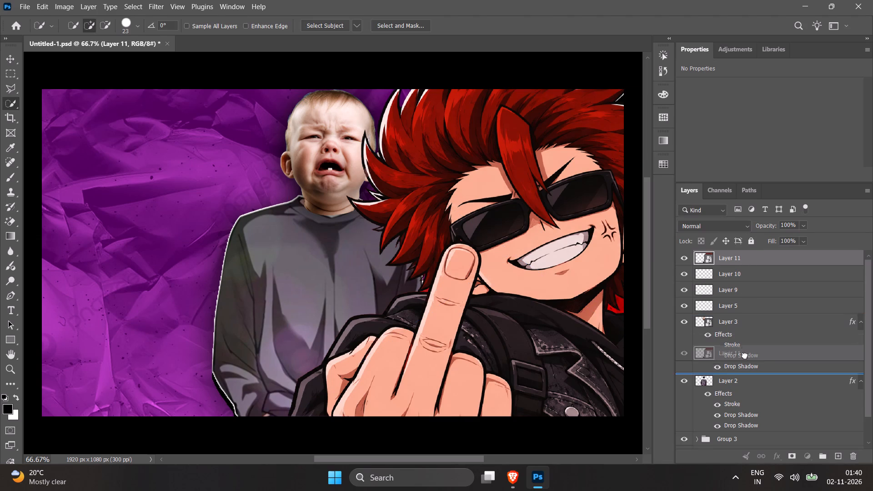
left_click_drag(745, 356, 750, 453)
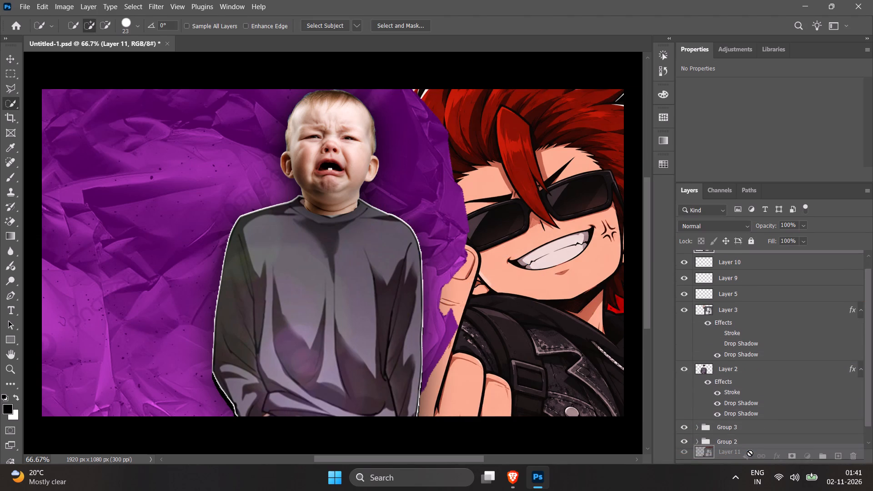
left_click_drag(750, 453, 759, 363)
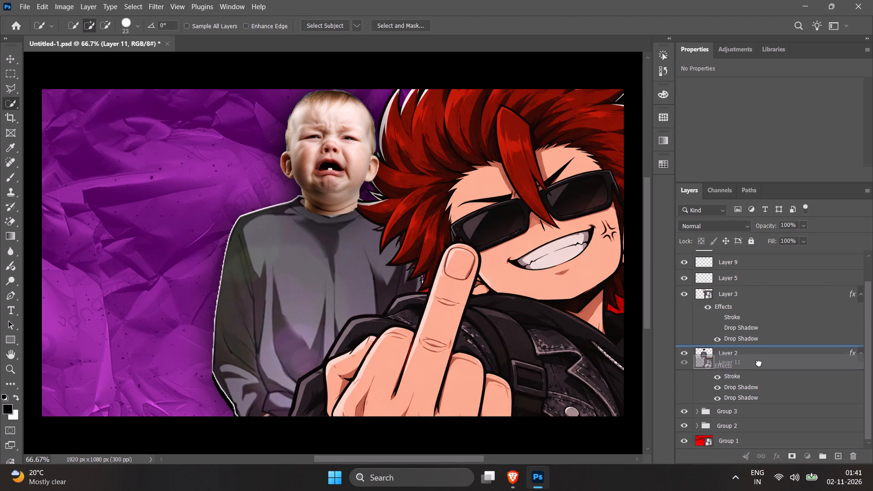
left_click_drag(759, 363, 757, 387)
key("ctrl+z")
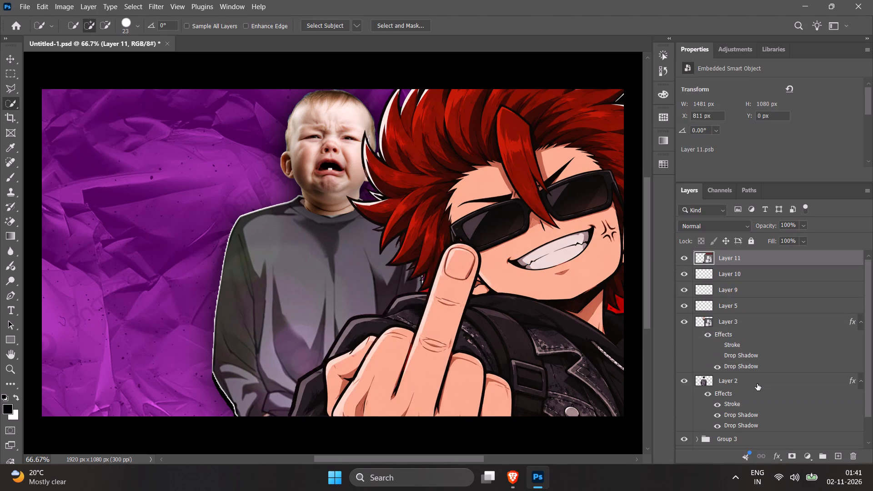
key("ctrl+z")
Free-transform Layer 11, moving the character to the canvas's right side and distorting its left corners inward.
key("ctrl+t")
left_click_drag(390, 239, 530, 234, "ctrl")
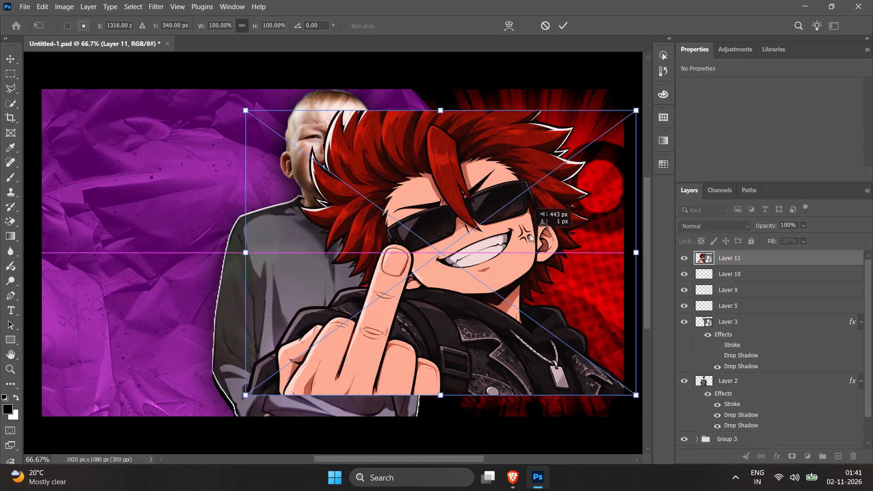
left_click_drag(530, 234, 557, 217, "ctrl")
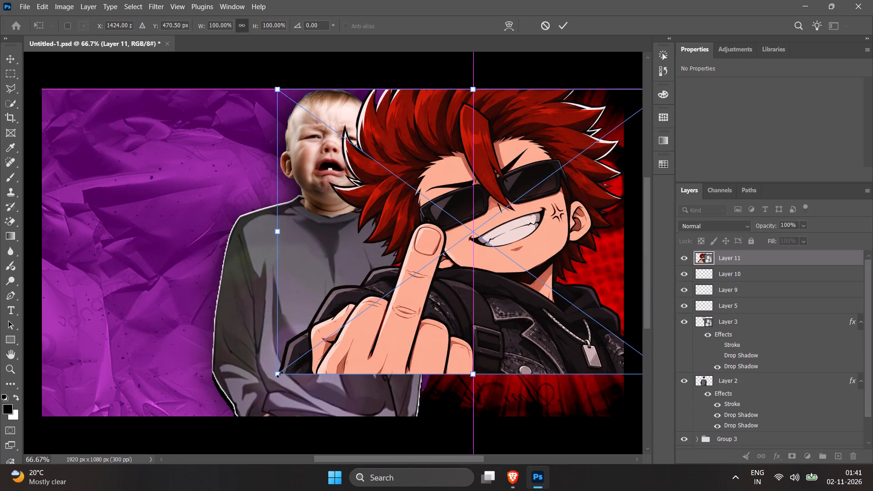
left_click_drag(279, 374, 271, 396, "ctrl")
key("ctrl+z")
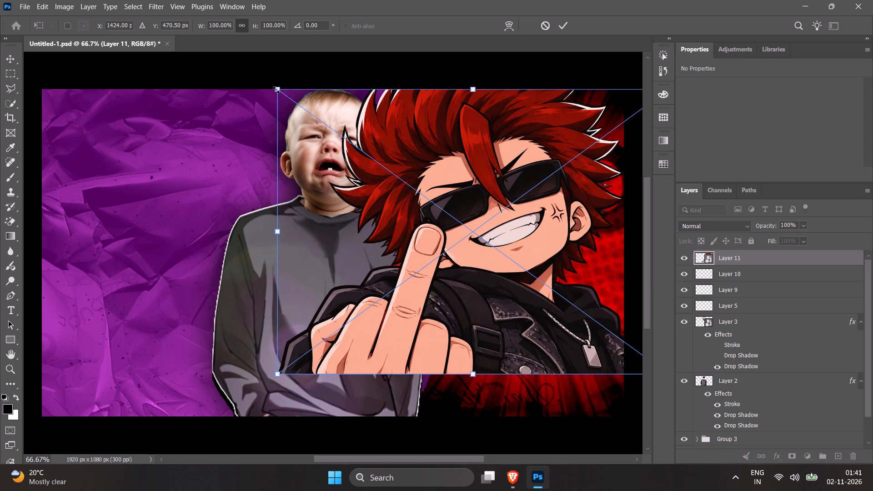
left_click_drag(276, 90, 297, 101, "ctrl")
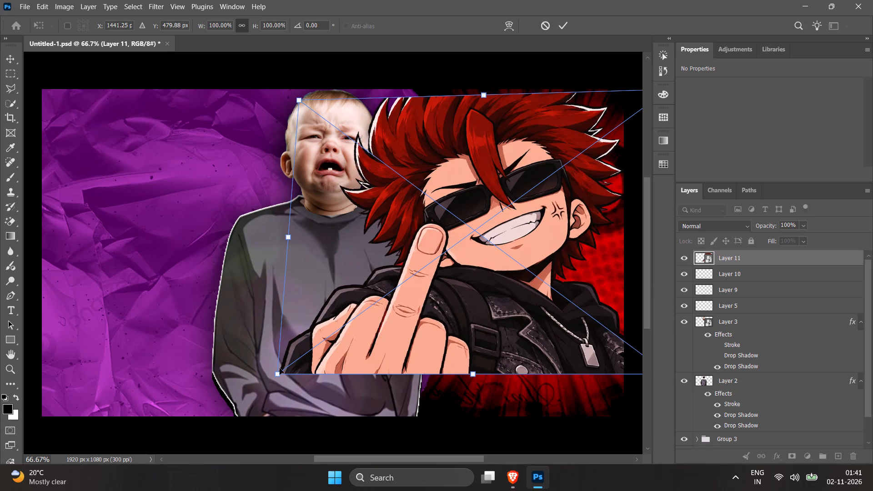
left_click_drag(277, 376, 319, 391, "ctrl")
left_click(319, 391, "ctrl")
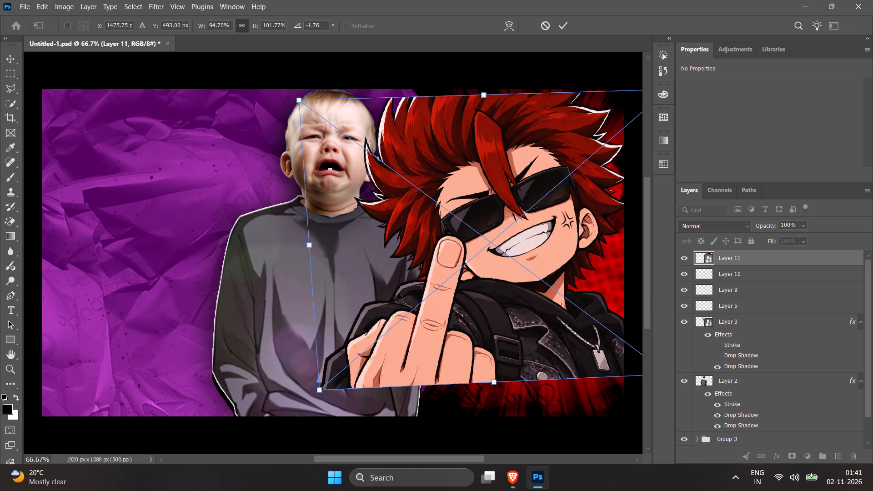
left_click_drag(300, 100, 345, 116, "ctrl")
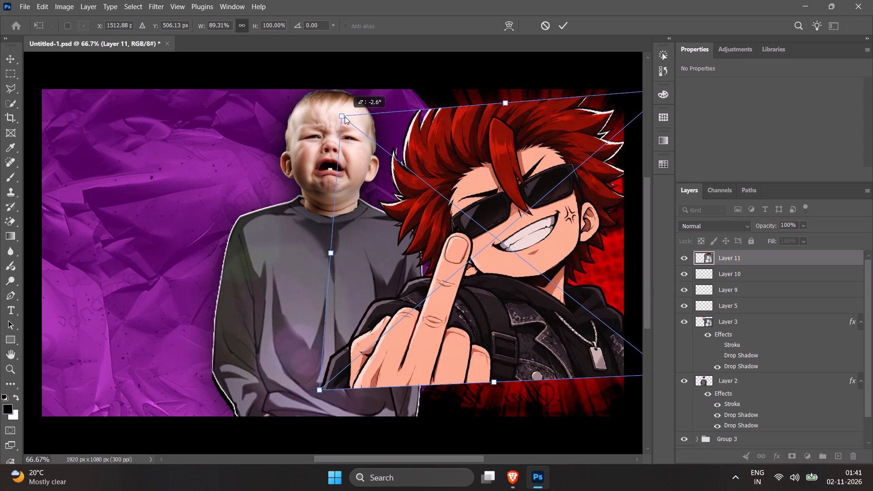
left_click_drag(345, 116, 328, 118, "ctrl")
Distort the character's upper-right corner downward and reposition the character in the canvas's lower-right area.
left_click_drag(435, 138, 373, 128)
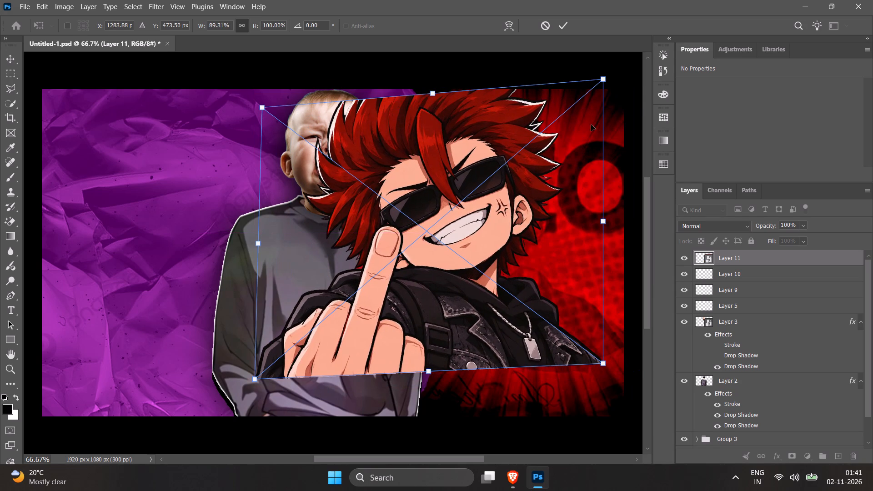
left_click_drag(604, 82, 606, 105, "ctrl")
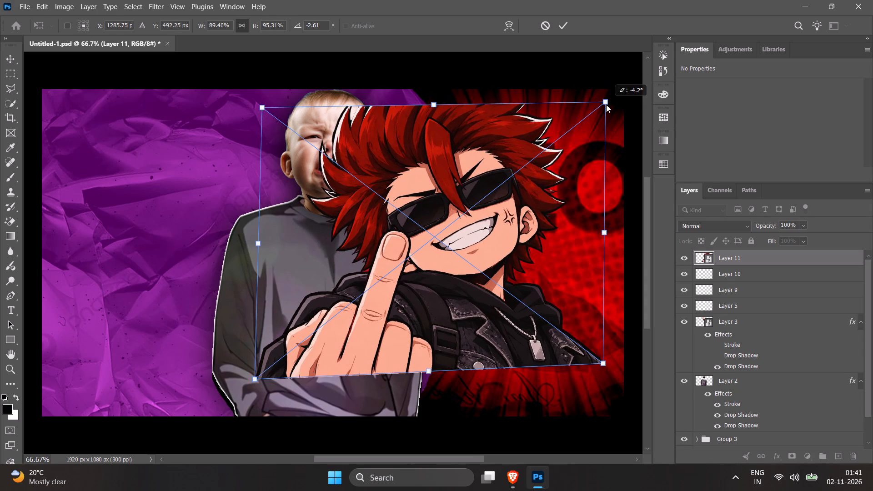
left_click_drag(606, 105, 597, 112, "ctrl")
left_click_drag(527, 322, 567, 350)
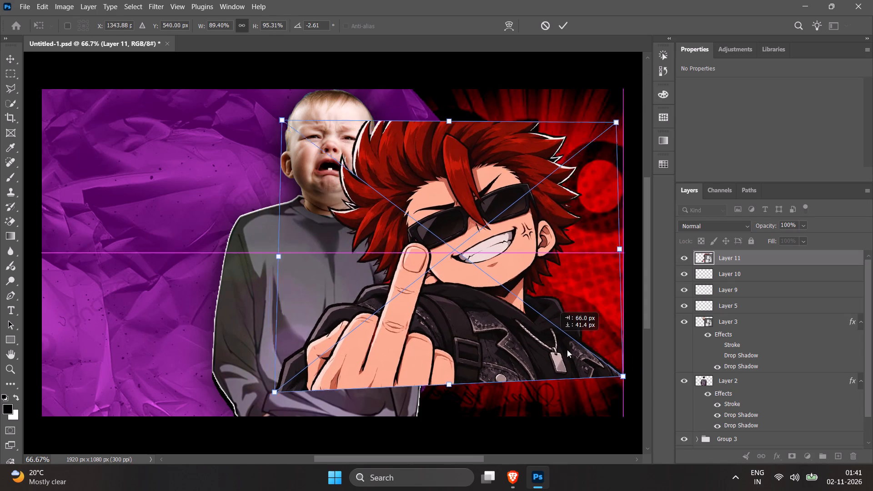
left_click_drag(567, 350, 596, 369)
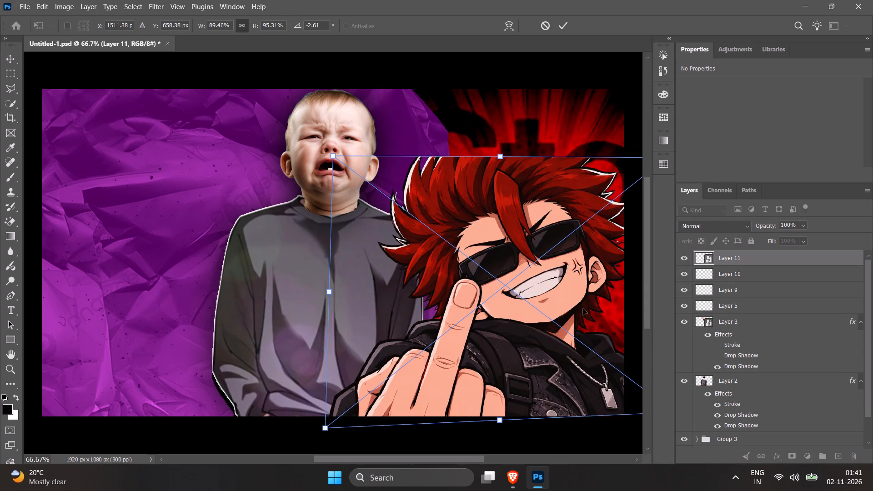
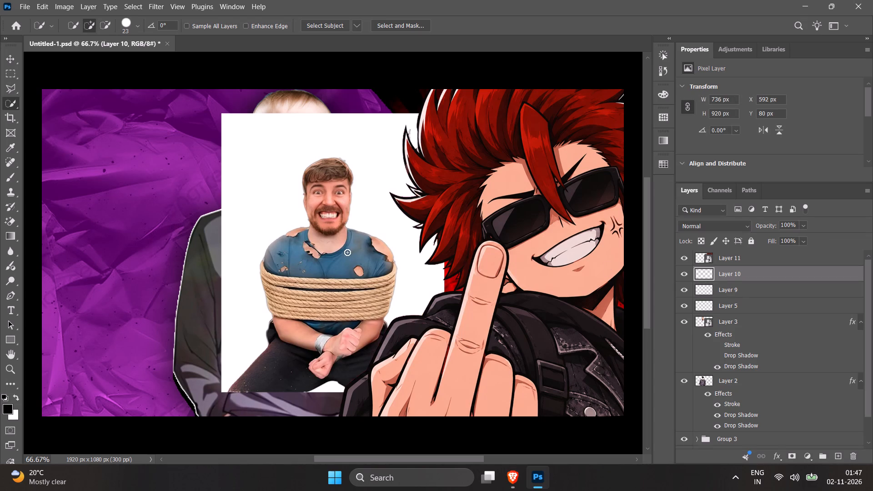
key("ctrl+t")
left_click_drag(317, 254, 111, 276)
left_click(788, 280)
key("ctrl+r")
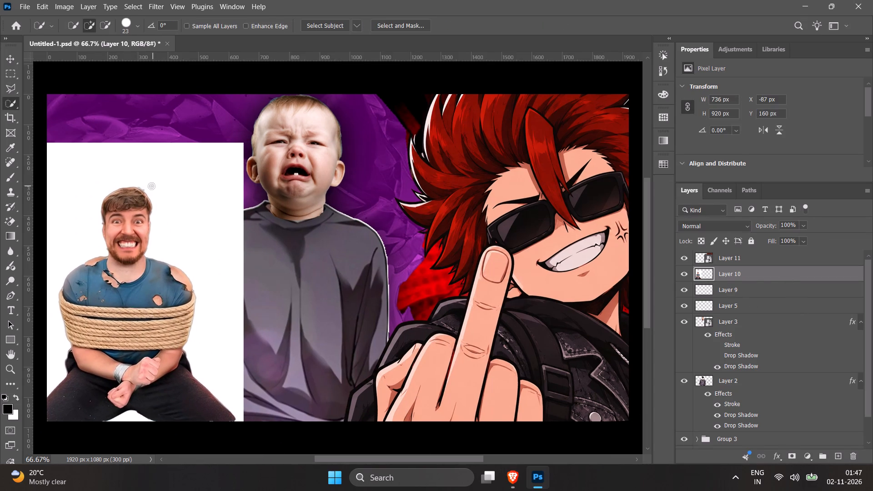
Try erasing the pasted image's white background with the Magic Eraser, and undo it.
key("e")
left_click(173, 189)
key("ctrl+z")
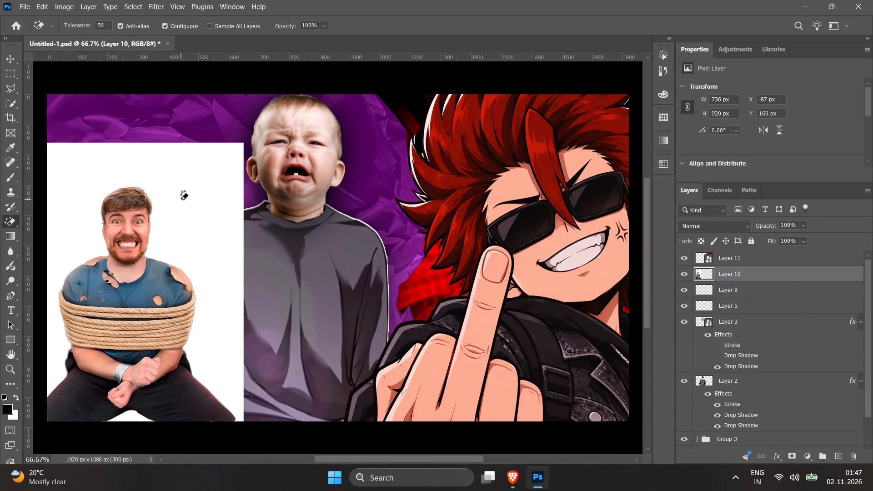
Move the pasted image right until its left edge meets the canvas edge at X 0 px.
key("ctrl+t")
left_click_drag(154, 206, 179, 210)
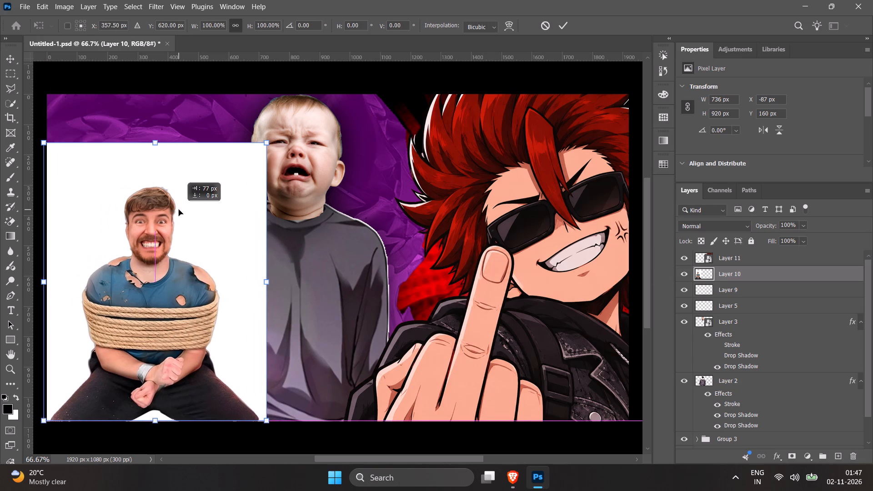
left_click_drag(179, 210, 181, 210)
left_click(733, 280)
Erase the white background around the roped man and between his legs with the Magic Eraser.
key("e")
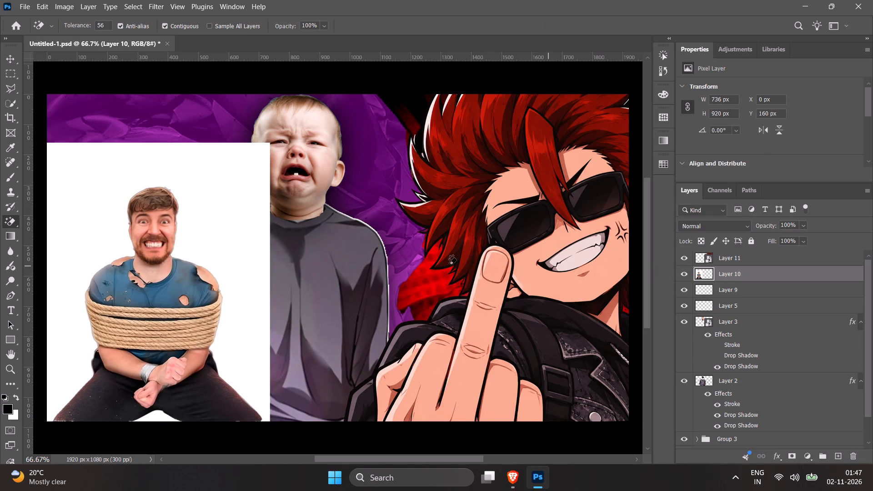
key("e")
left_click(240, 233)
left_click(151, 416)
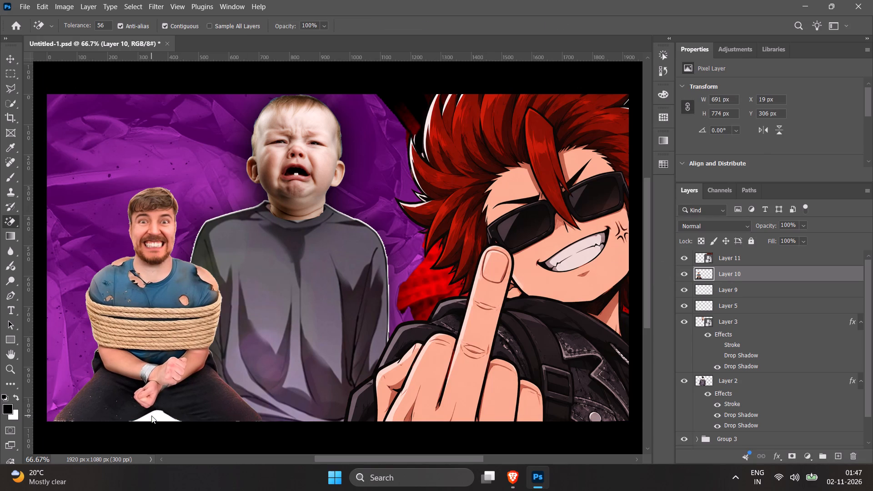
Scale the cut-out roped man up proportionally to the full canvas height, about 964 by 1080 px.
key("ctrl+t")
left_click_drag(159, 187, 156, 156)
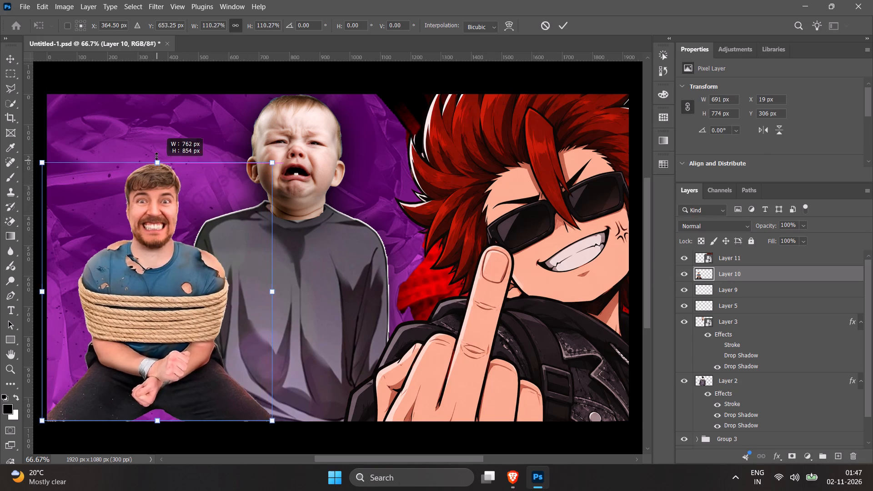
left_click_drag(156, 156, 159, 96)
Reorder Layer 10 below Layer 2 and above Group 3.
left_click_drag(734, 276, 743, 400)
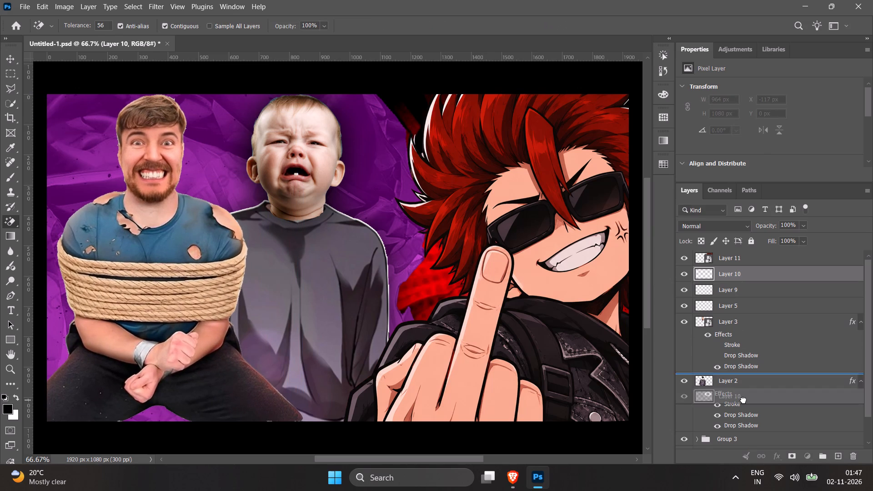
left_click_drag(743, 400, 747, 416)
Scale the roped man down to about 93% and position him lower at the canvas's left edge, partly behind the baby's body.
key("ctrl+t")
left_click_drag(184, 296, 171, 301)
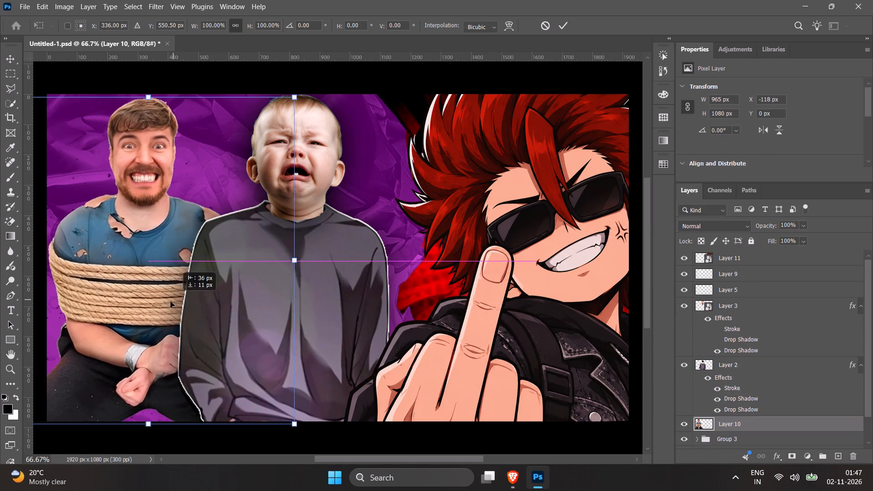
left_click_drag(171, 301, 168, 303)
left_click_drag(132, 97, 136, 119)
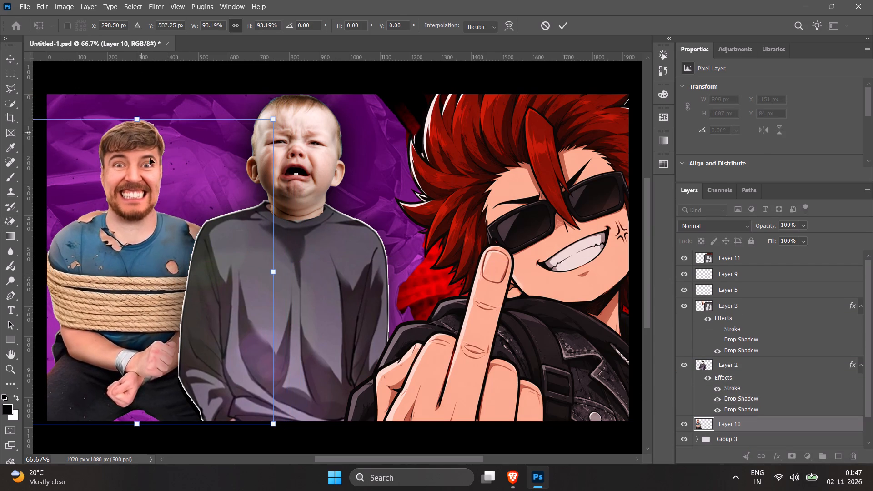
left_click_drag(165, 188, 157, 194)
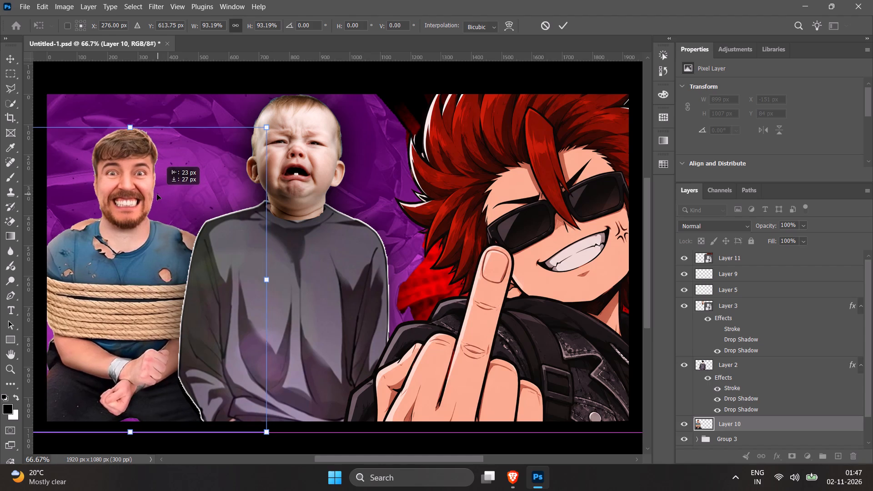
left_click_drag(157, 194, 157, 194)
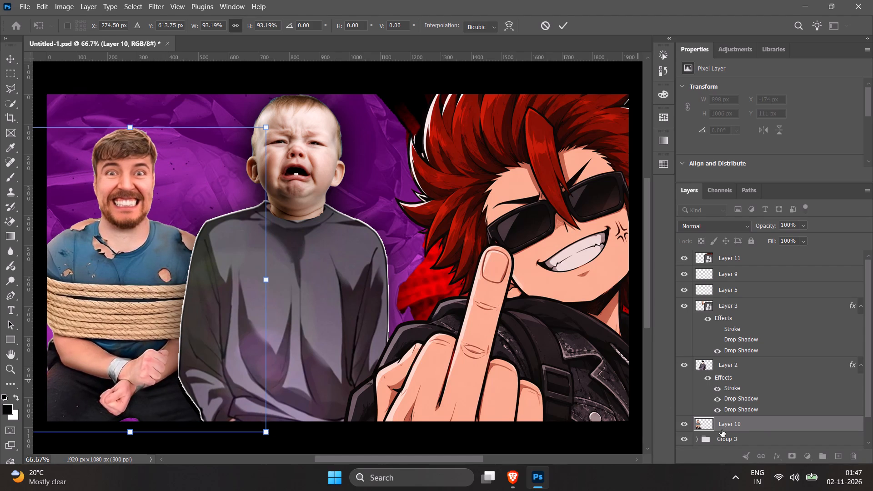
left_click(722, 430)
Reorder Layer 5 to sit directly above Layer 10, below Layer 2, and hide the rulers.
left_click_drag(739, 292, 749, 403)
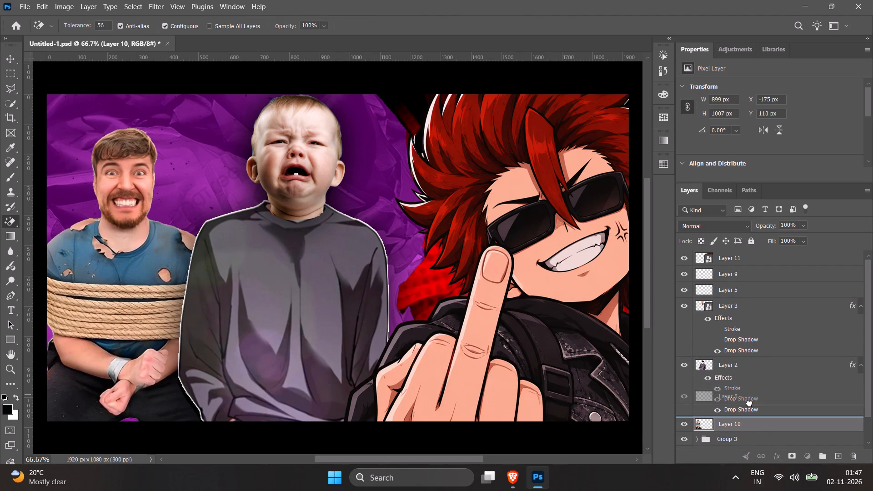
left_click_drag(749, 403, 750, 406)
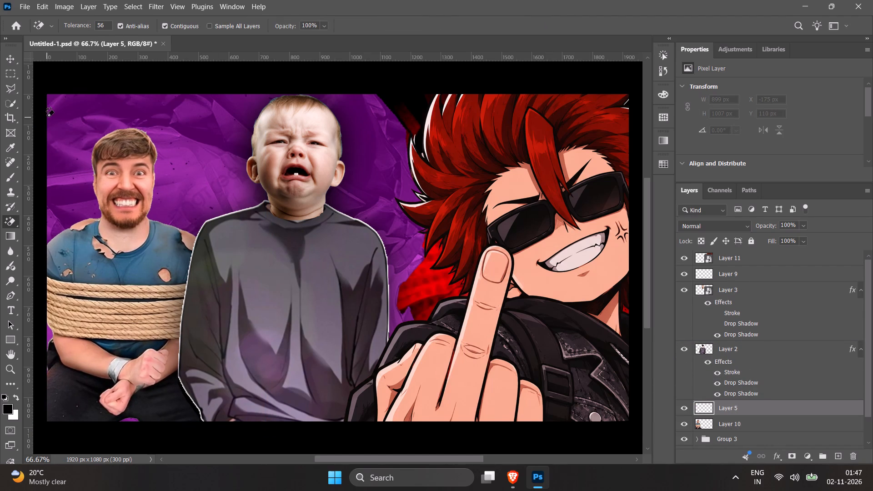
key("ctrl+r")
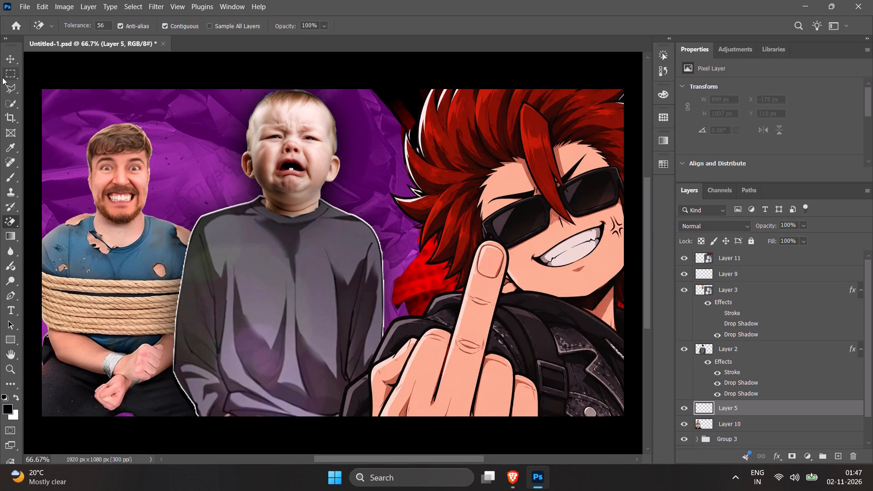
On Layer 5, outline a strip about 170 by 35 px over the roped man's eyes with the Polygonal Lasso, paint it black, and deselect.
left_click(8, 92)
key("z")
key("z")
key("z")
key("z")
key("z")
key("z")
key("z")
key("z")
key("z")
key("z")
key("z")
key("z")
key("z")
key("z")
key("z")
key("z")
key("z")
key("z")
key("z")
key("z")
left_click_drag(106, 168, 144, 178)
left_click(81, 159)
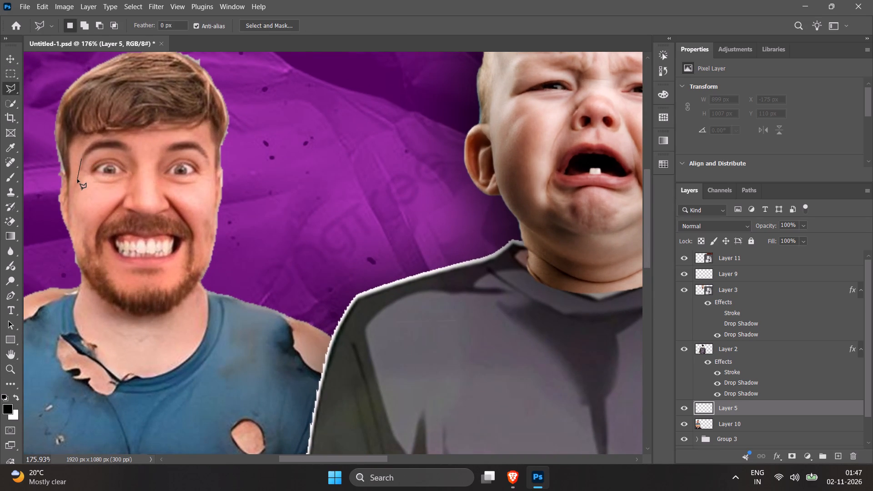
left_click(76, 182)
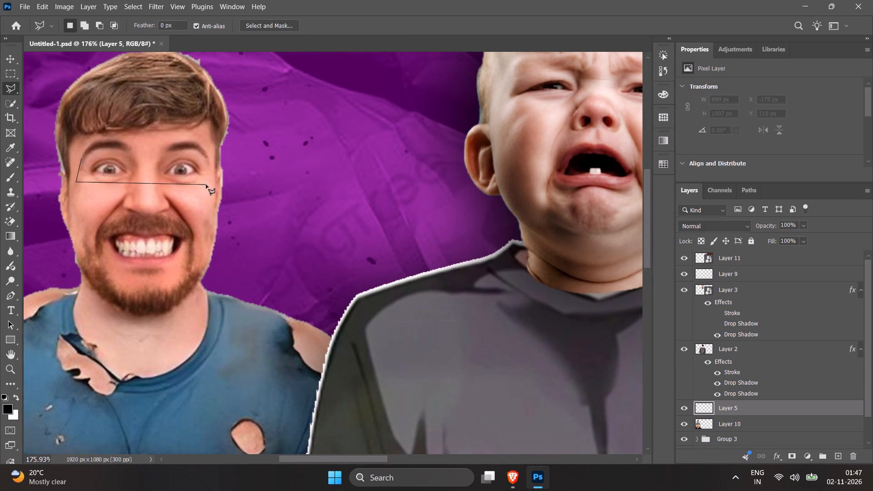
left_click(209, 184)
left_click(211, 158)
left_click(80, 157)
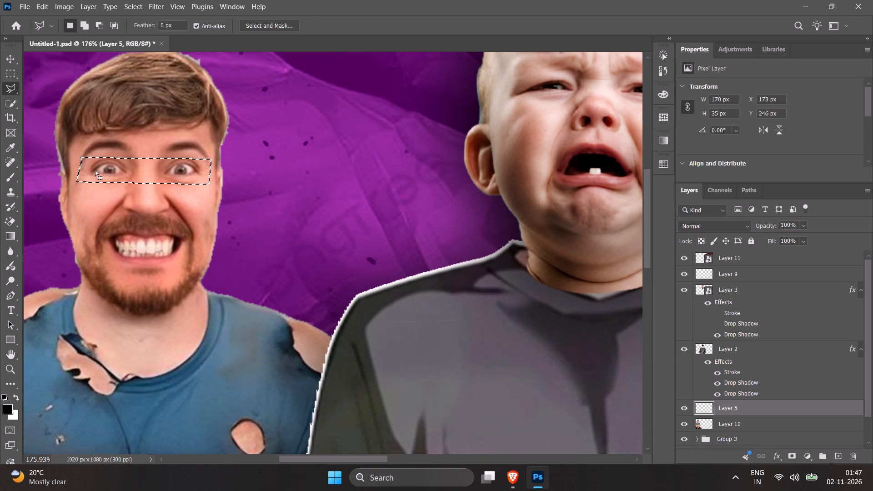
key("b")
key("b")
key("b")
key("b")
key("b")
left_click_drag(86, 170, 95, 179)
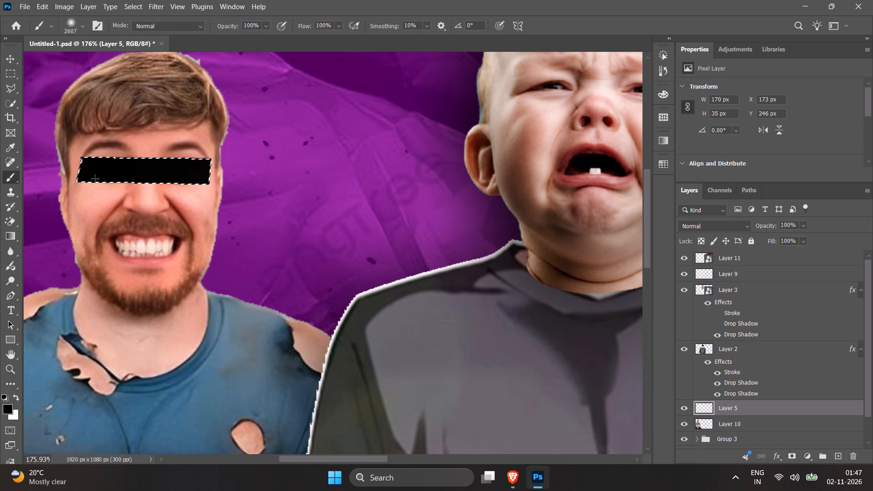
left_click_drag(95, 179, 112, 190)
key("ctrl+d")
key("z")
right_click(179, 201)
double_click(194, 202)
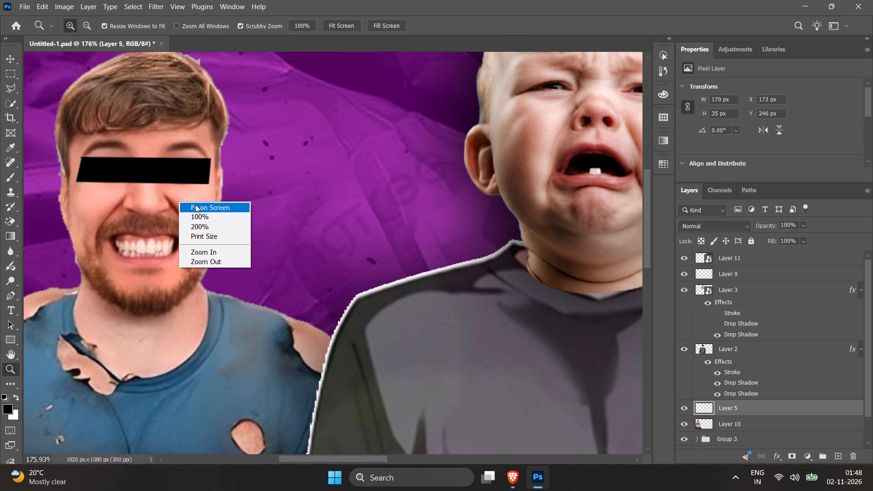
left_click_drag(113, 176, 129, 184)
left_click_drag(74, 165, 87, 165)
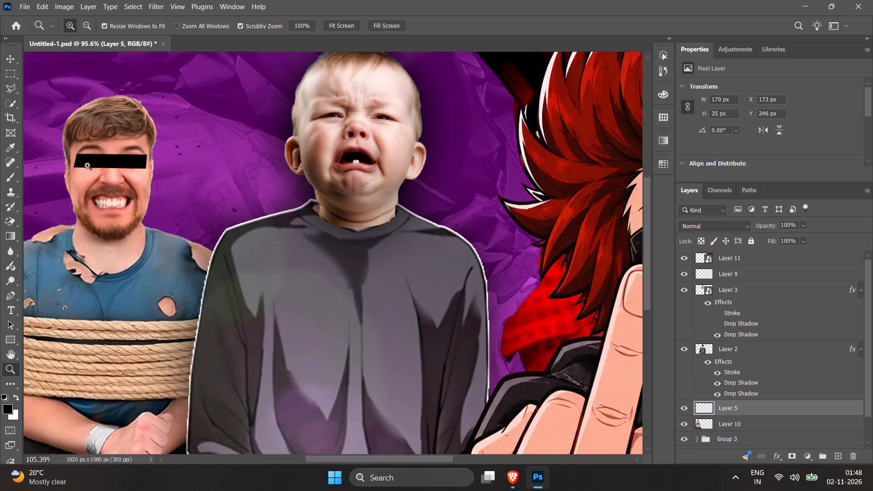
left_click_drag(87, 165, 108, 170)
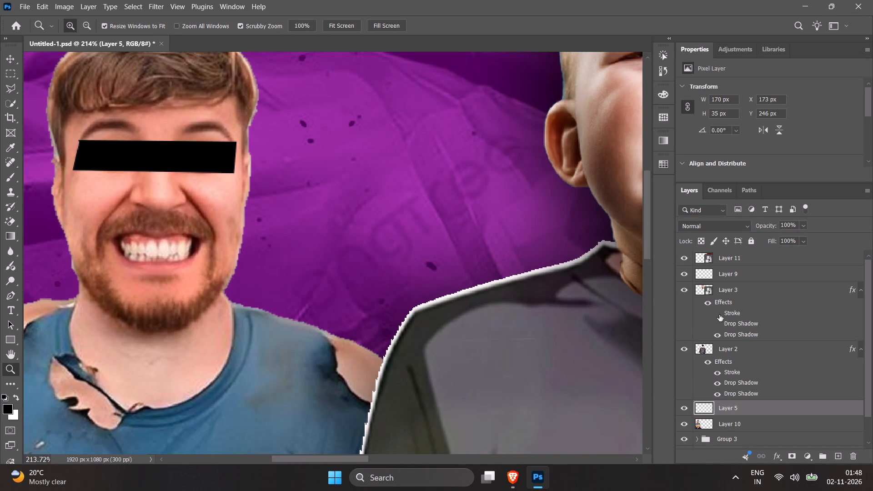
Reorder Layer 9 to sit directly below Layer 2 and above Layer 5.
left_click_drag(727, 272, 741, 391)
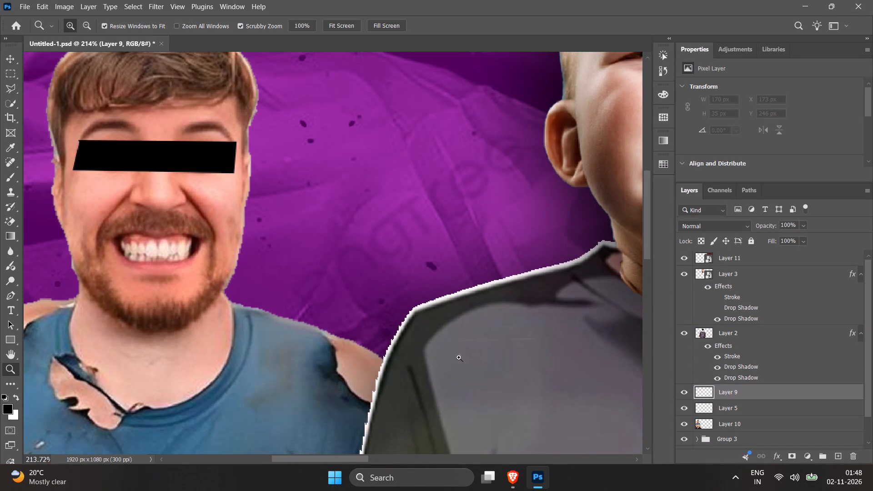
Add the white 6 pt text "scammer" in Toony Sans over the black strip on the roped man's eyes.
key("t")
key("t")
key("t")
key("t")
left_click(108, 159)
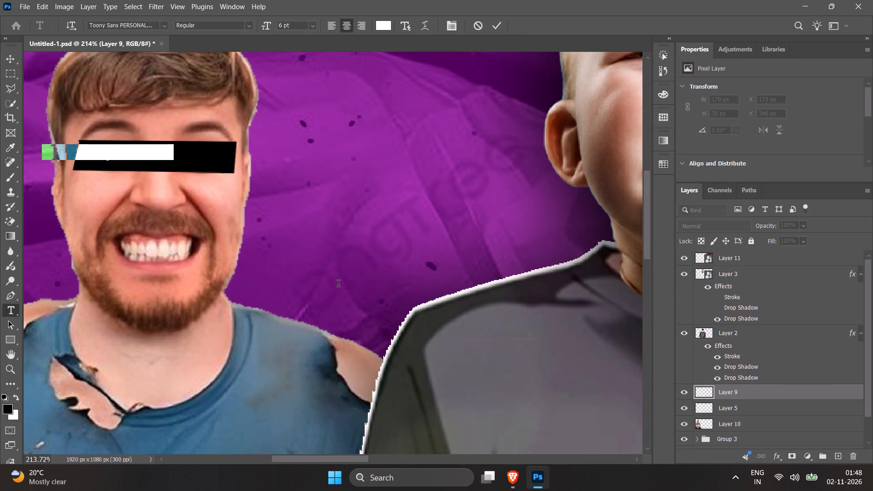
key("e")
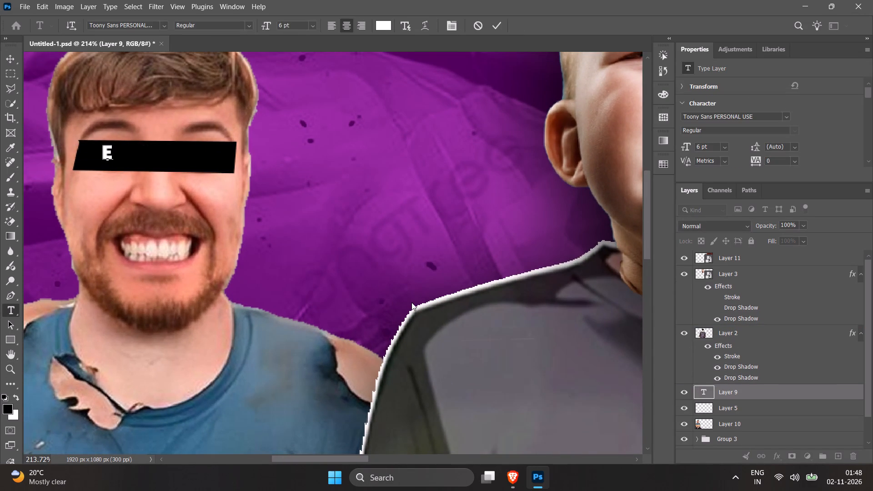
key("BackSpace")
type("sca")
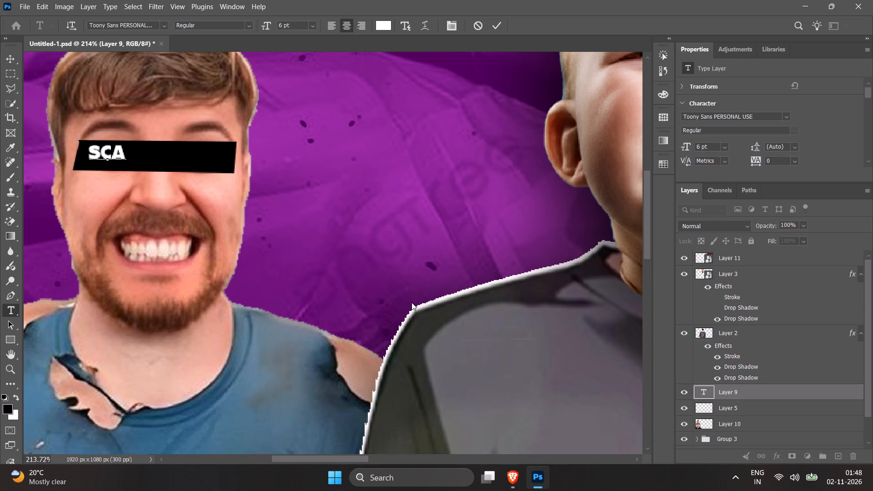
type("me")
key("BackSpace")
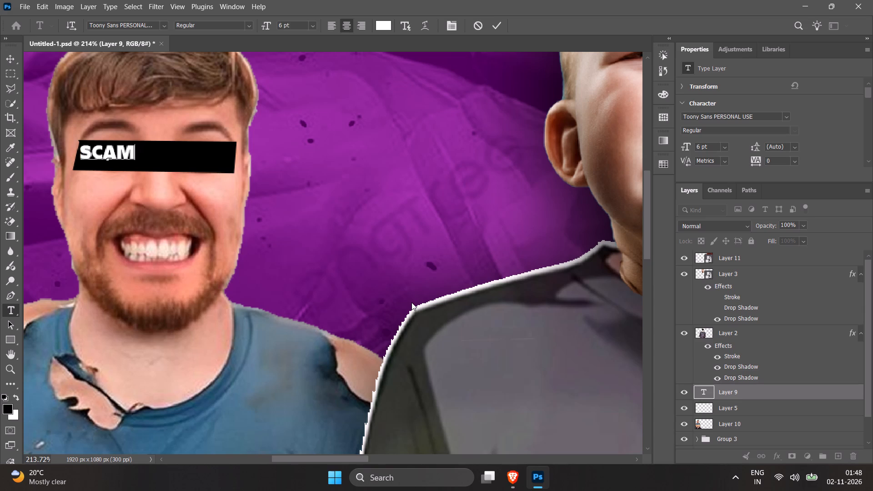
type("mer")
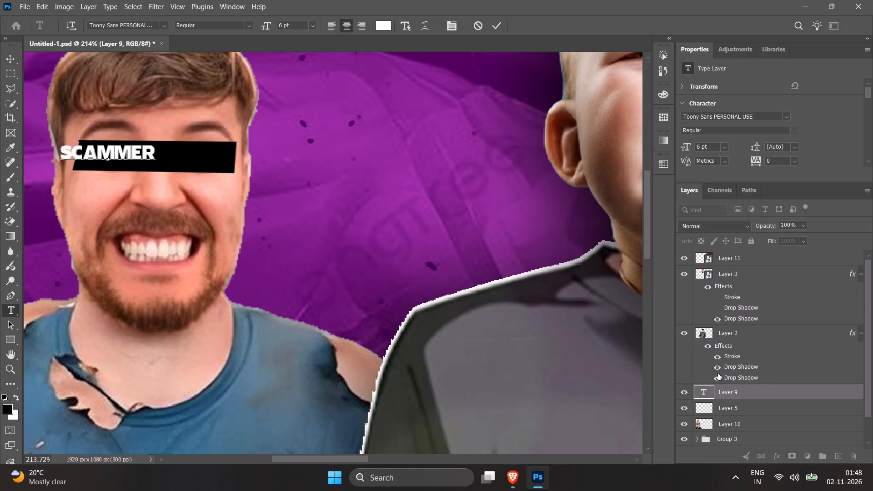
left_click(759, 393)
Scale the scammer text up to about 114% and move it to the middle of the black eye strip.
key("ctrl+t")
left_click_drag(110, 153, 157, 157)
left_click_drag(154, 144, 154, 137)
key("ctrl+z")
left_click_drag(154, 137, 154, 131)
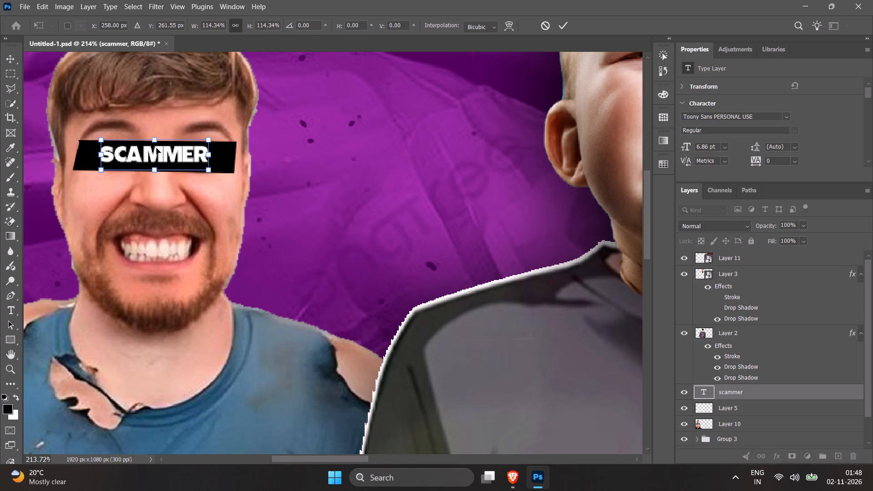
left_click(156, 148)
left_click(750, 394)
Enlarge the scammer text further to about 7.72 pt and keep it centred in the black eye strip.
key("ctrl+t")
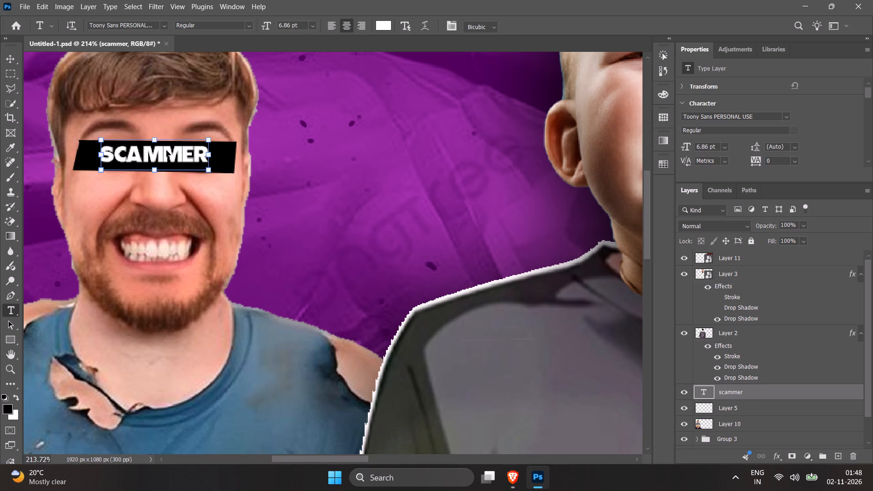
key("shift+Down")
key("shift+Up")
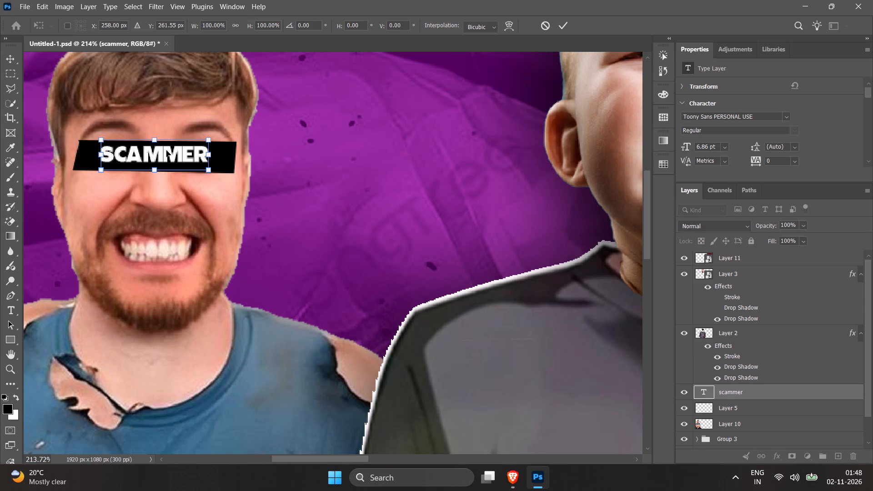
key("Down")
key("Down")
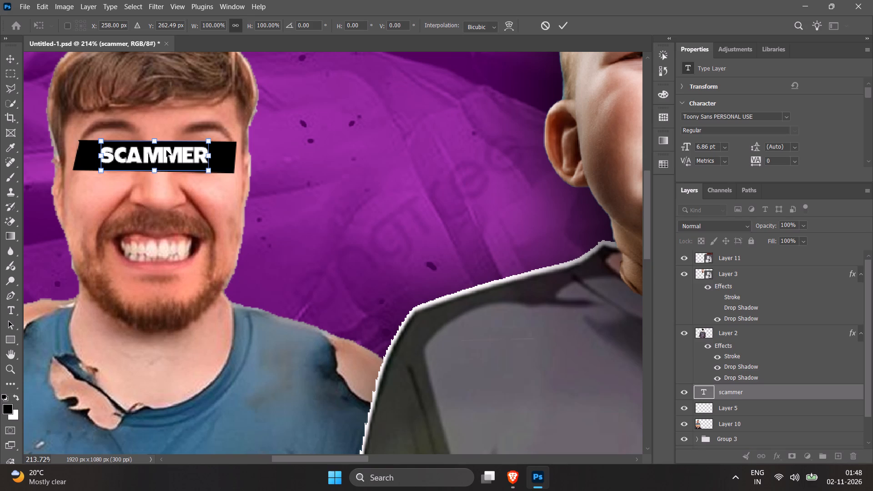
key("shift+Down")
key("shift+Right")
key("ctrl+z")
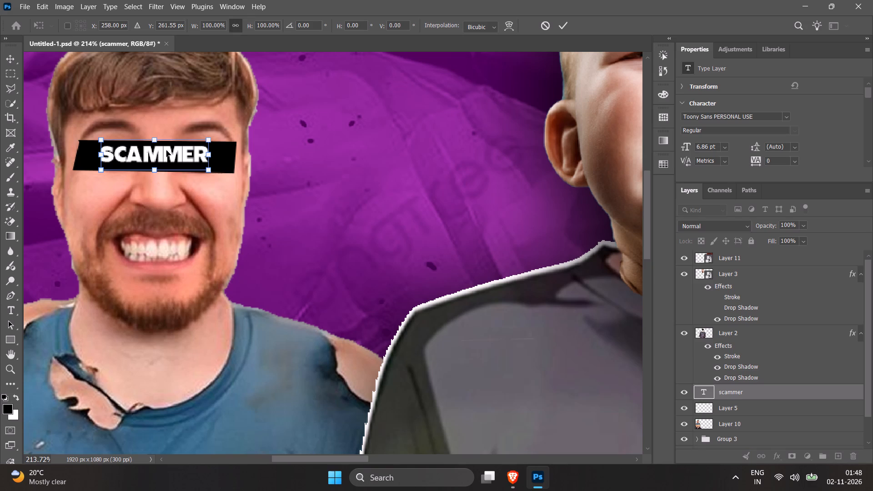
left_click_drag(150, 167, 153, 172)
left_click(755, 388)
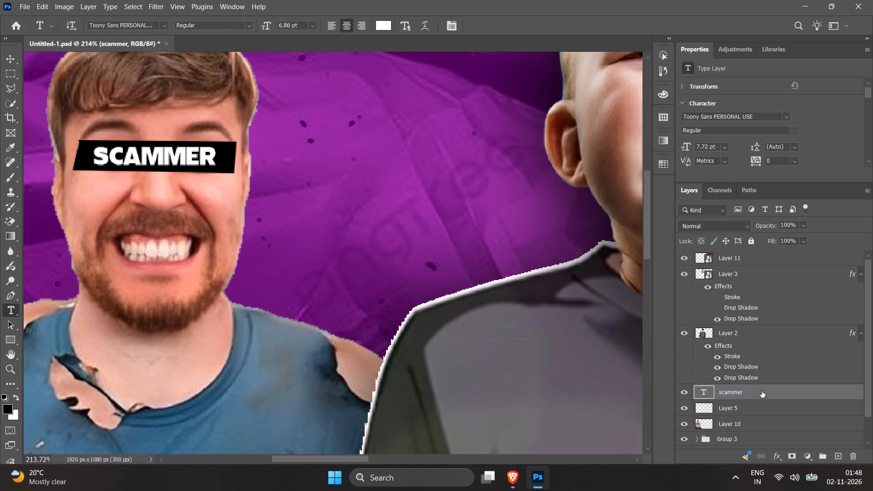
Add a red Color Overlay effect to the scammer text layer.
double_click(762, 392)
scroll(458, 335, "down", 6)
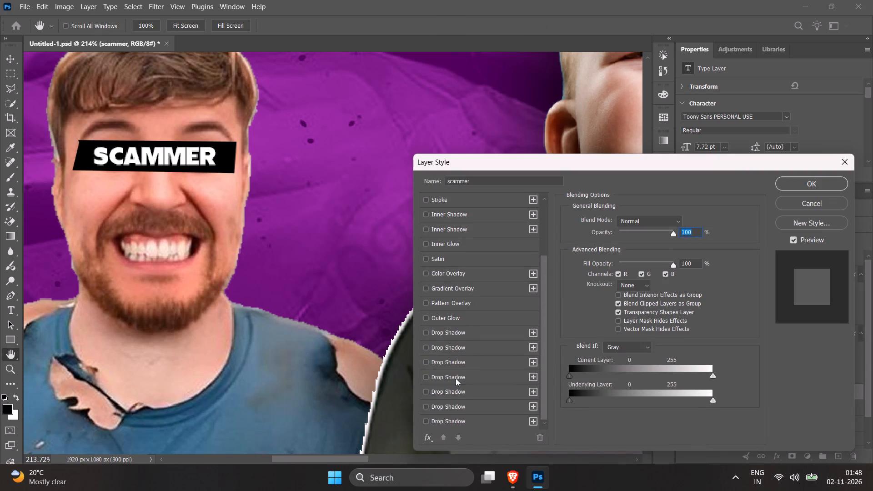
scroll(450, 341, "up", 5)
left_click(430, 350)
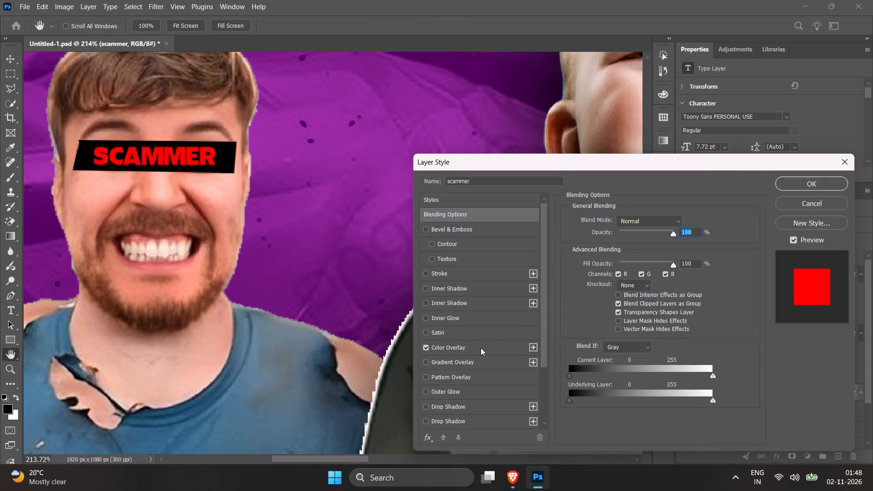
left_click(818, 185)
Duplicate the scammer text layer, convert the copy to a smart object, and apply a soft Gaussian Blur as a red glow.
left_click(777, 388)
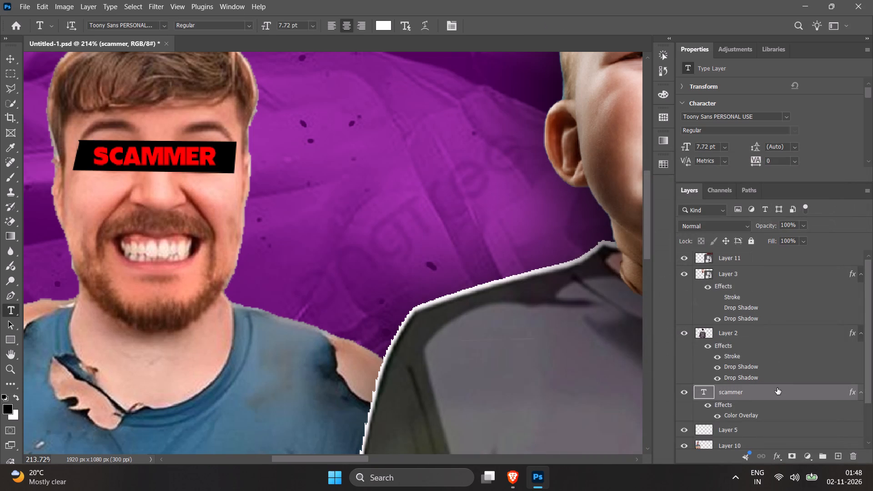
key("ctrl+j")
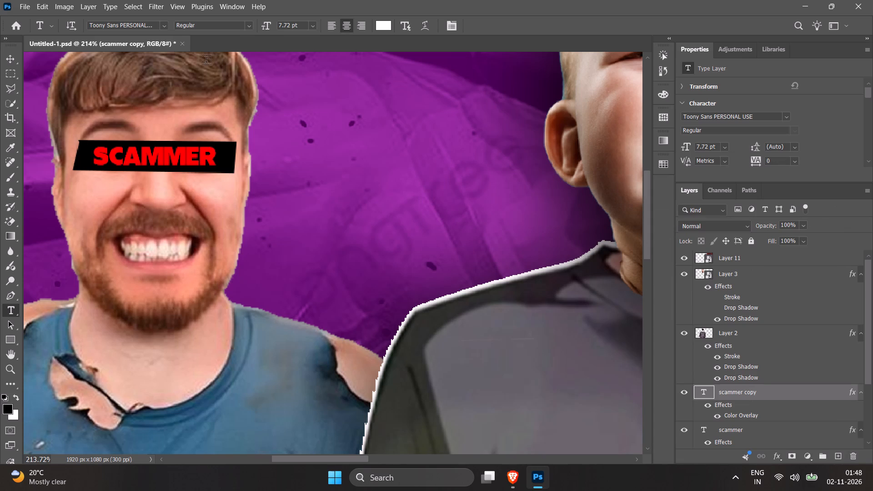
left_click(157, 5)
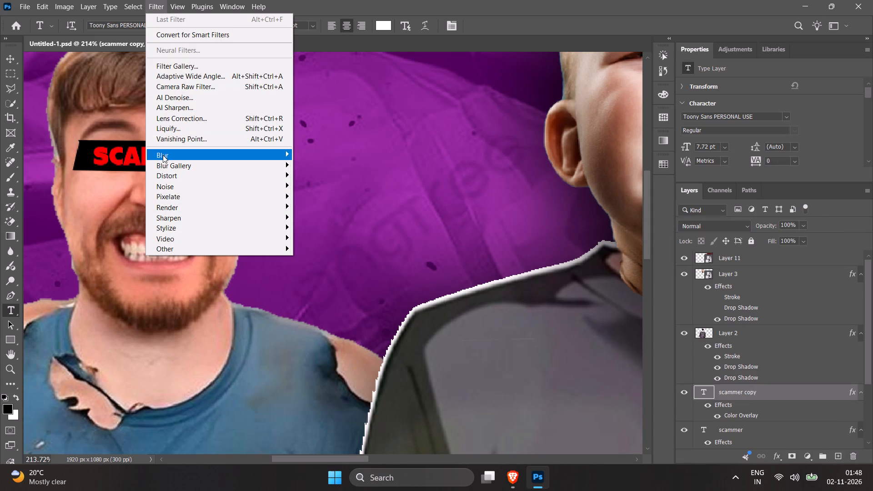
left_click(340, 195)
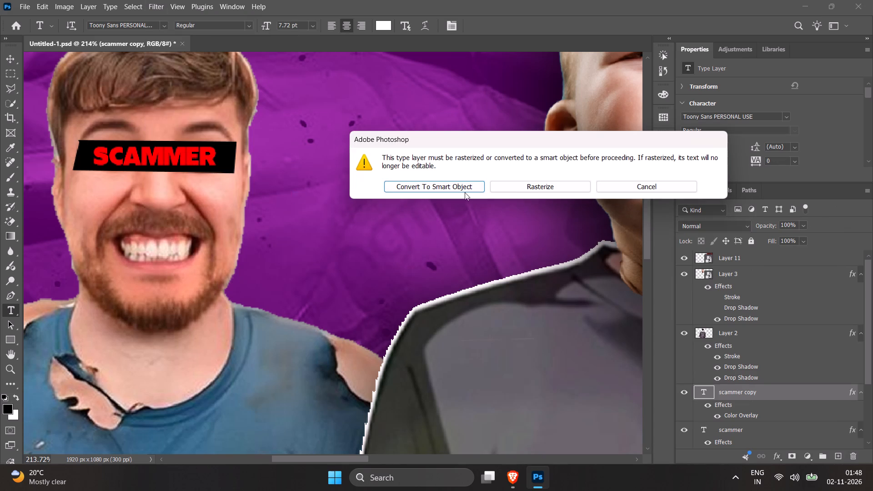
left_click(461, 185)
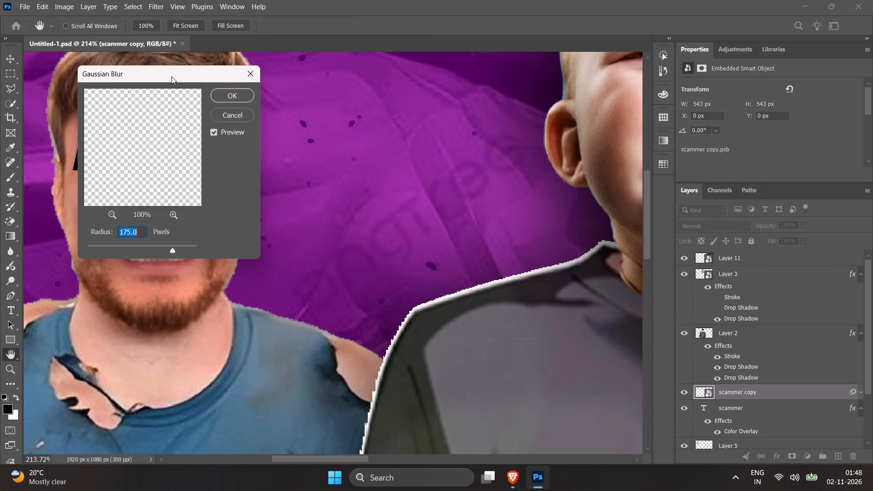
left_click_drag(171, 76, 383, 111)
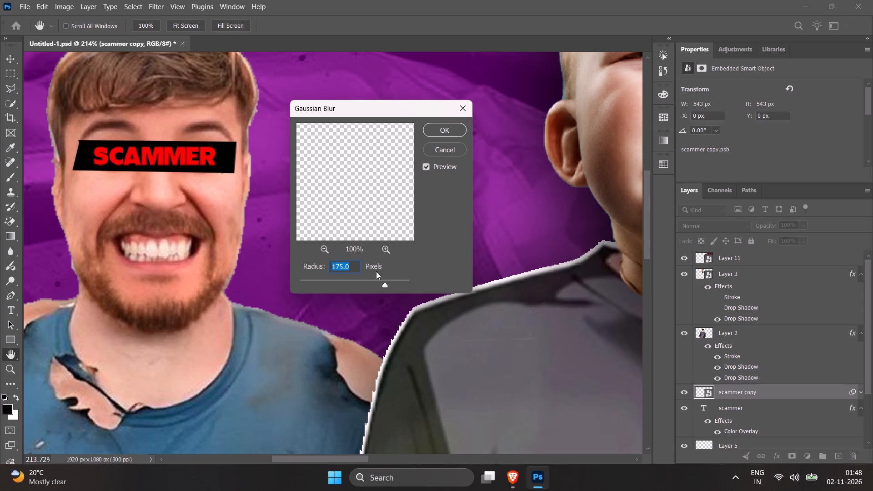
left_click_drag(372, 280, 357, 282)
left_click_drag(346, 281, 337, 281)
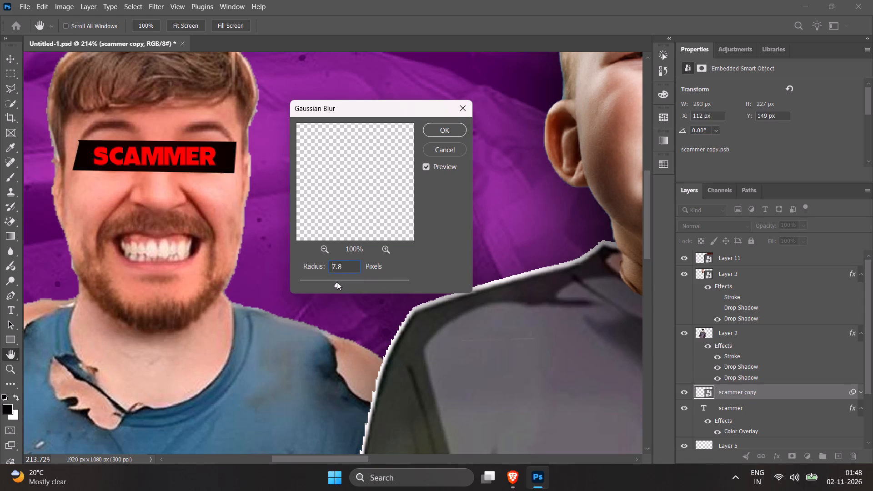
left_click_drag(338, 282, 344, 283)
left_click_drag(339, 280, 338, 280)
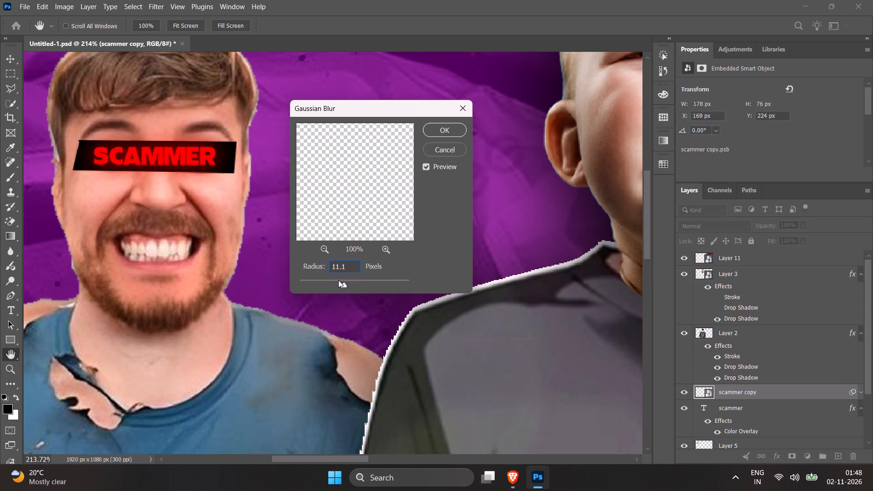
left_click_drag(338, 280, 334, 281)
left_click(449, 128)
Add a Drop Shadow effect to the original scammer text layer.
key("z")
right_click(318, 177)
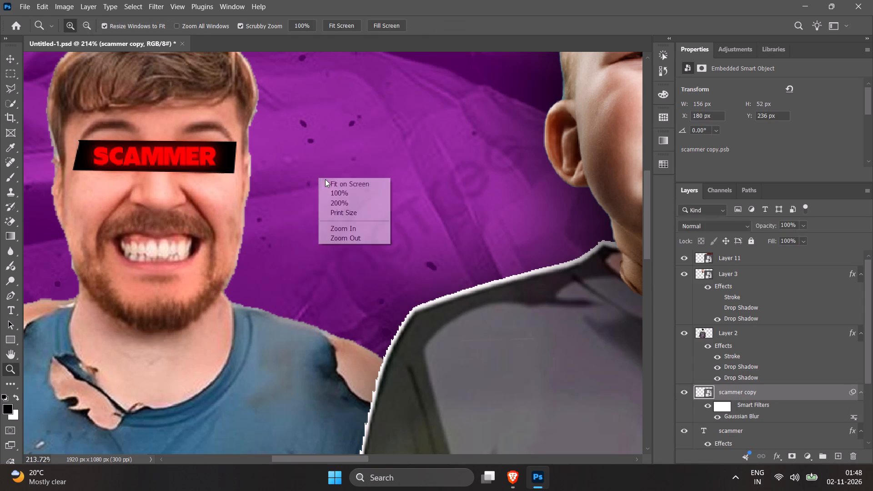
left_click(329, 180)
left_click_drag(113, 178, 147, 176)
scroll(739, 385, "down", 4)
double_click(751, 367)
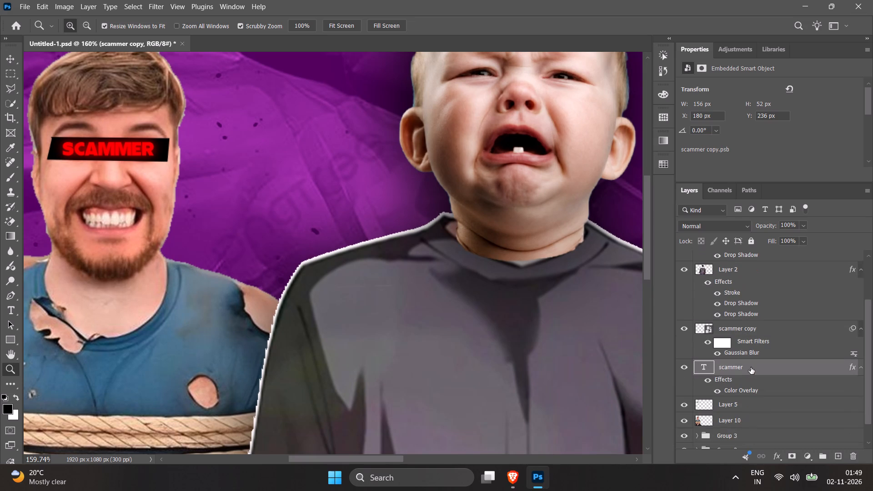
scroll(465, 402, "down", 9)
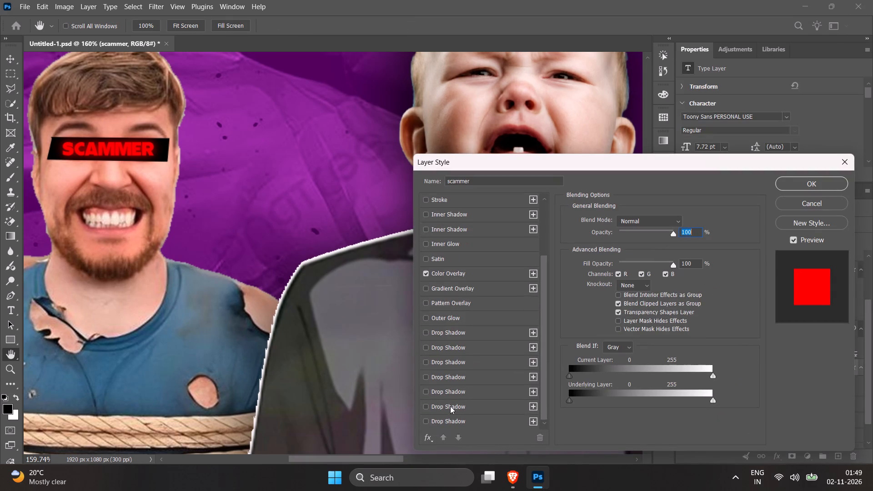
left_click(430, 419)
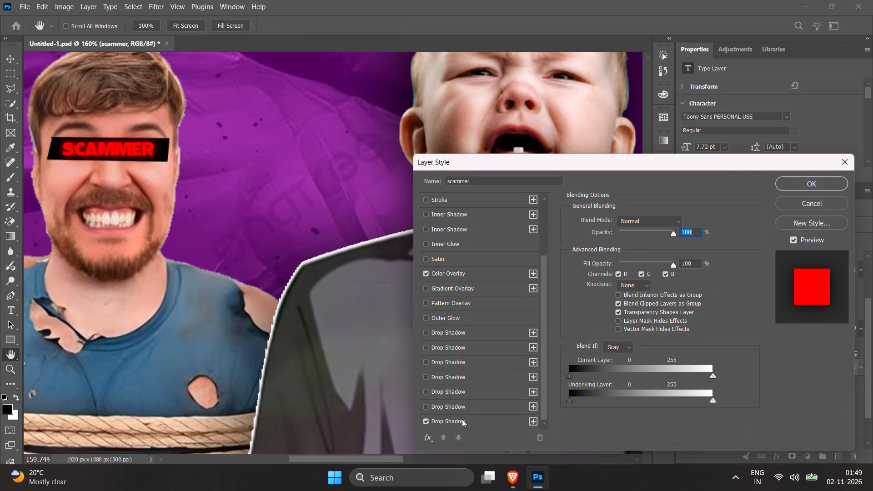
left_click(462, 419)
left_click(808, 190)
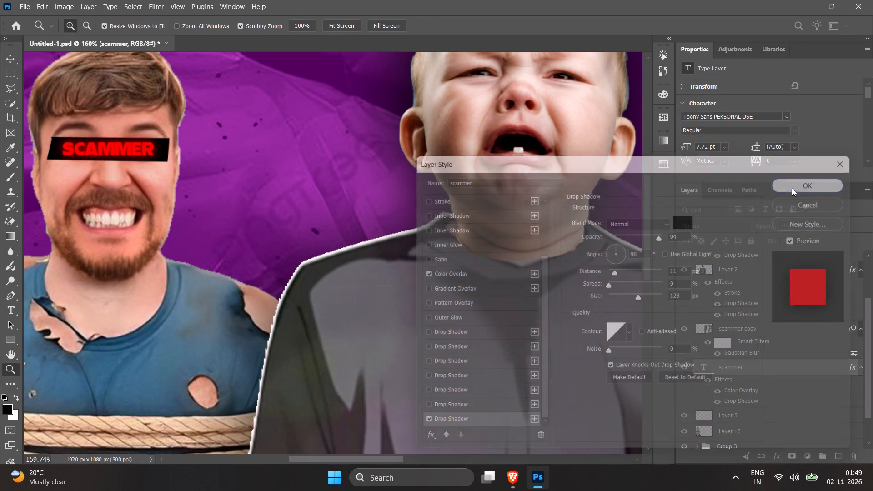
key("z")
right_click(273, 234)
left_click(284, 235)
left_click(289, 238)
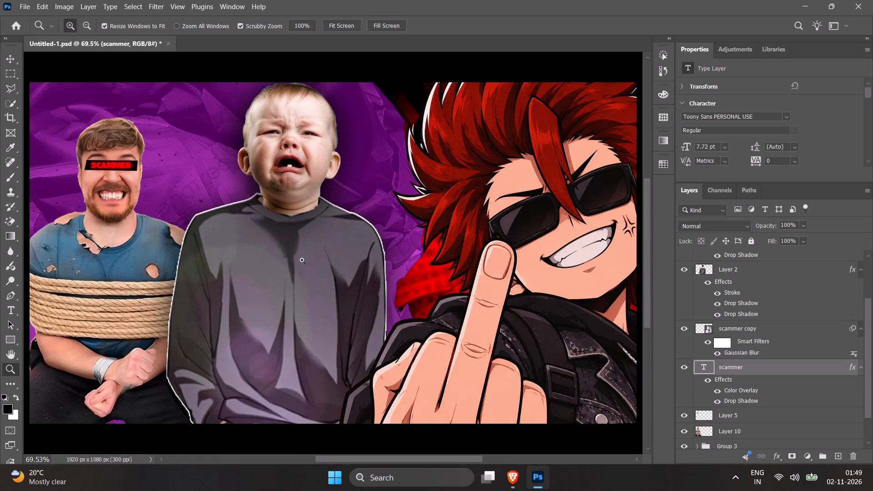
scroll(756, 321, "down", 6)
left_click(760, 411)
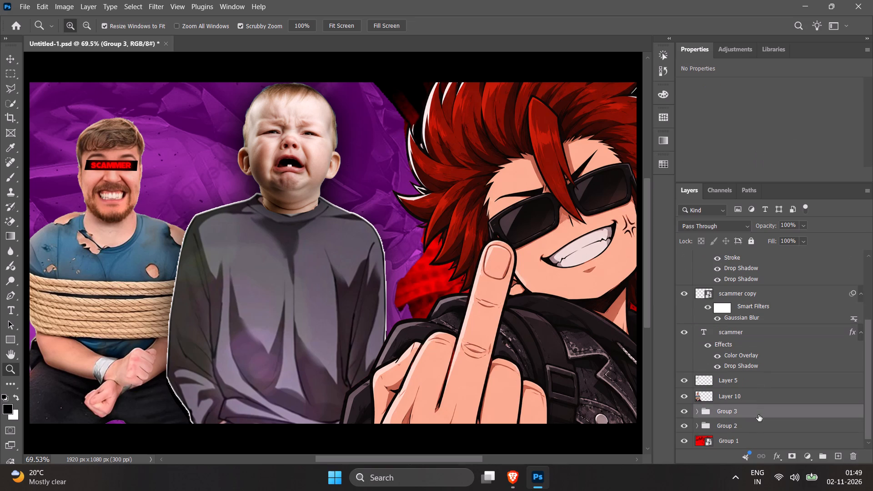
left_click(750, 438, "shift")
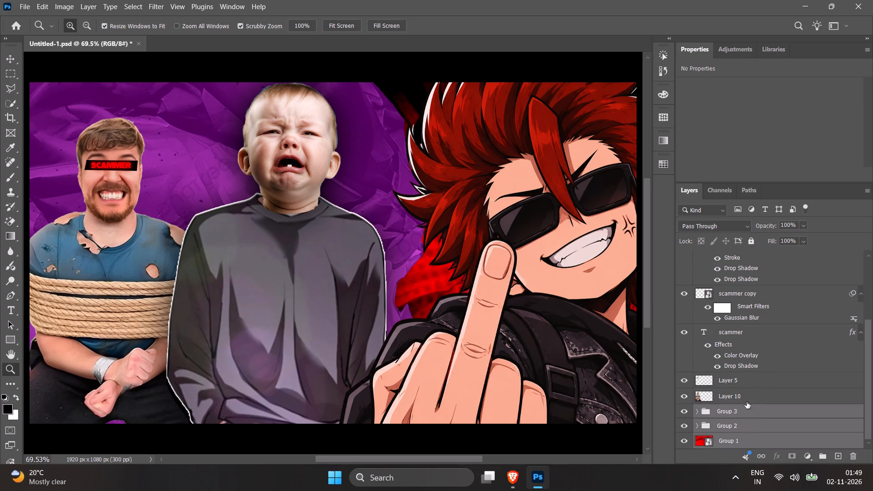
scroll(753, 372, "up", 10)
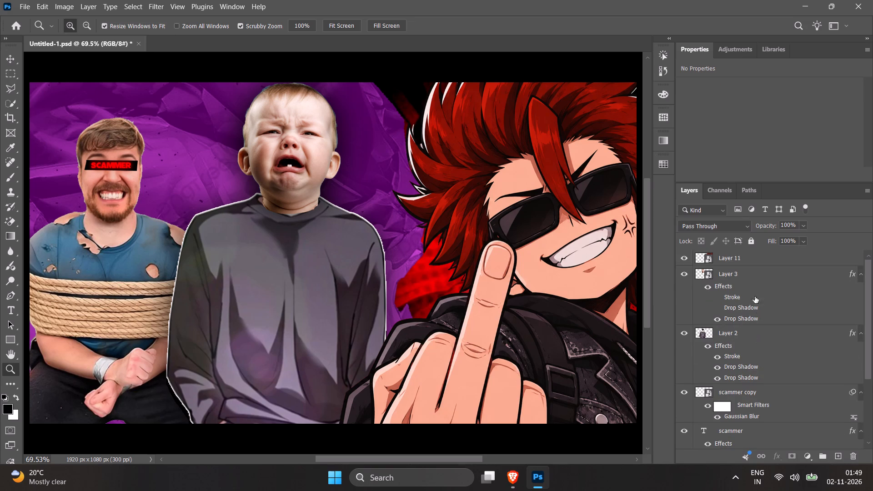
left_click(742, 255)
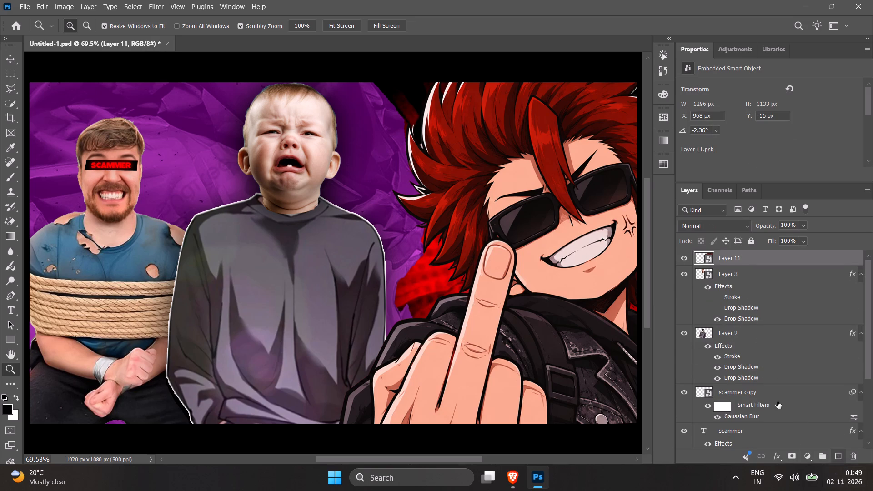
Group the layers from Layer 2 down to Layer 10, including the scammer text, and name the group "best characters".
scroll(755, 382, "down", 3)
left_click(739, 290)
scroll(756, 328, "down", 5)
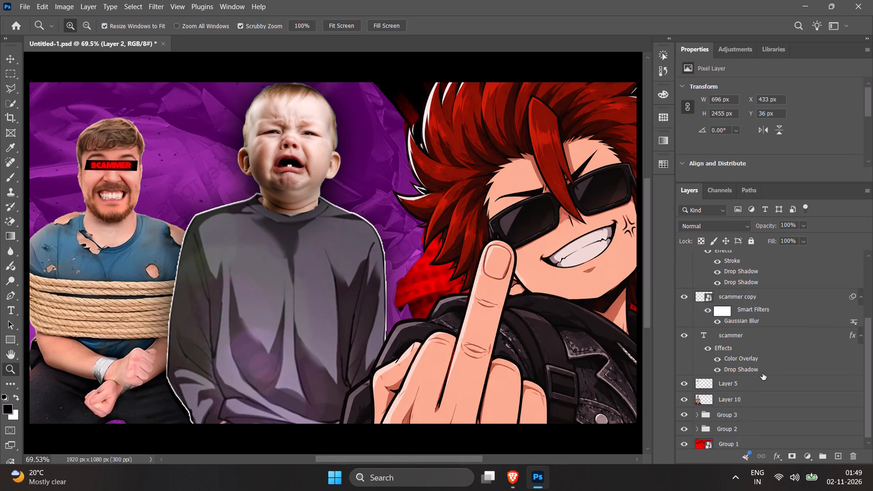
left_click(744, 394, "shift")
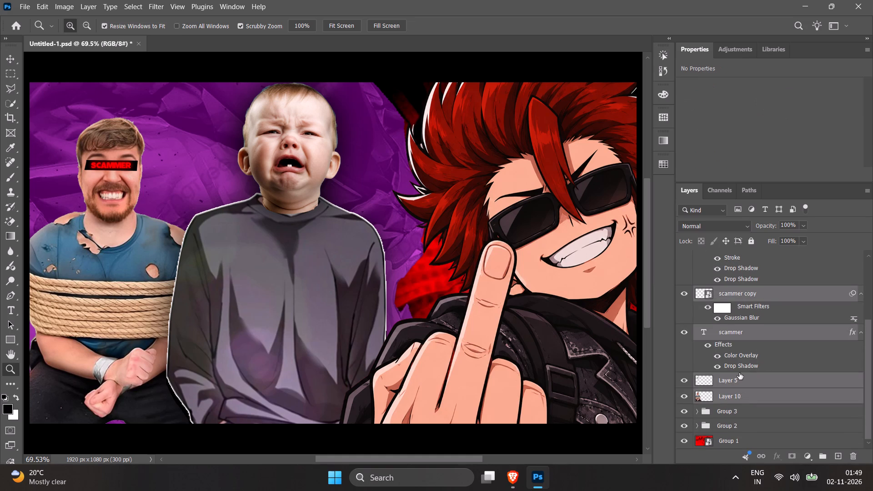
key("ctrl+g")
double_click(743, 332)
double_click(732, 332)
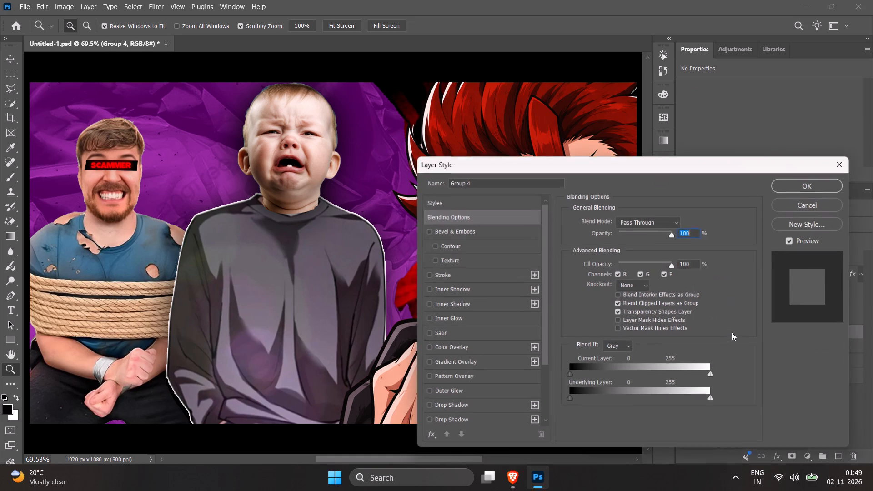
left_click(788, 176)
double_click(730, 336)
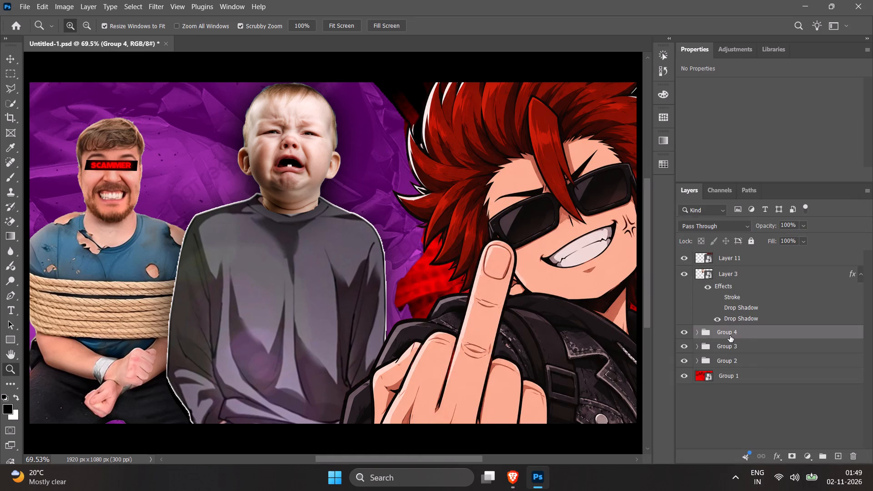
type("best")
key("space")
type("characters")
left_click(763, 272)
Add an empty layer above Layer 11 and activate the Type tool.
left_click(751, 255)
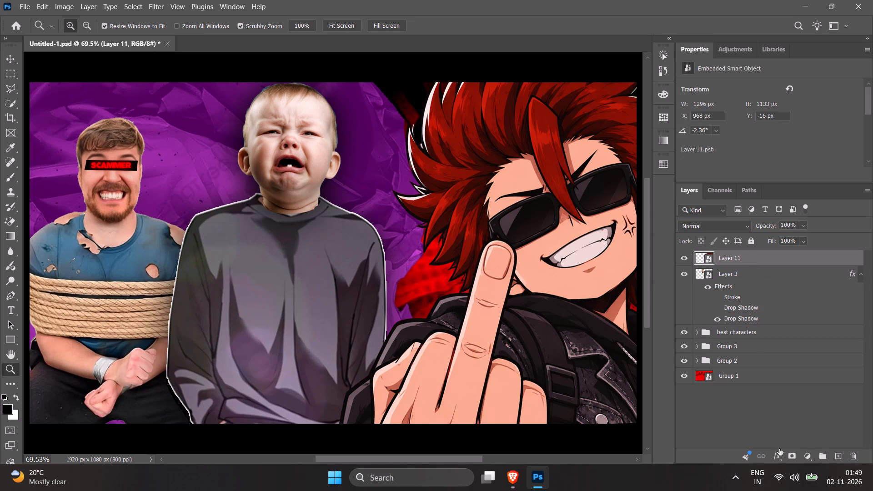
left_click(836, 455)
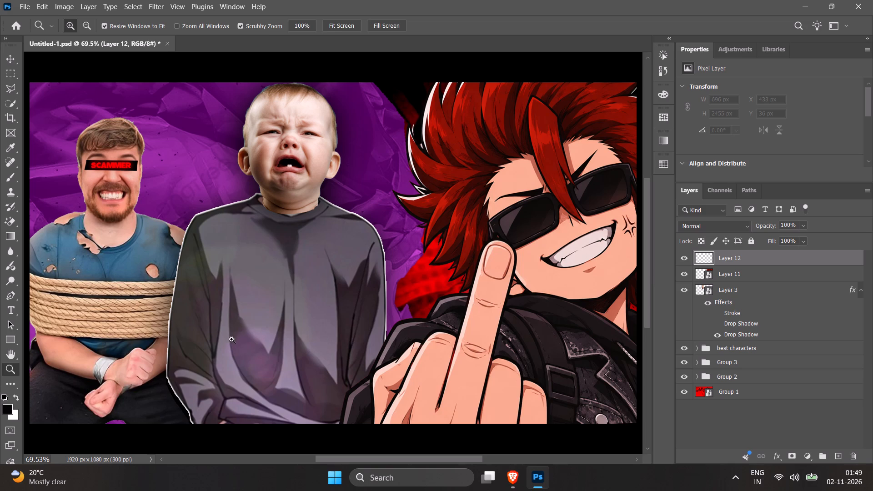
key("t")
key("t")
key("t")
key("t")
key("t")
key("t")
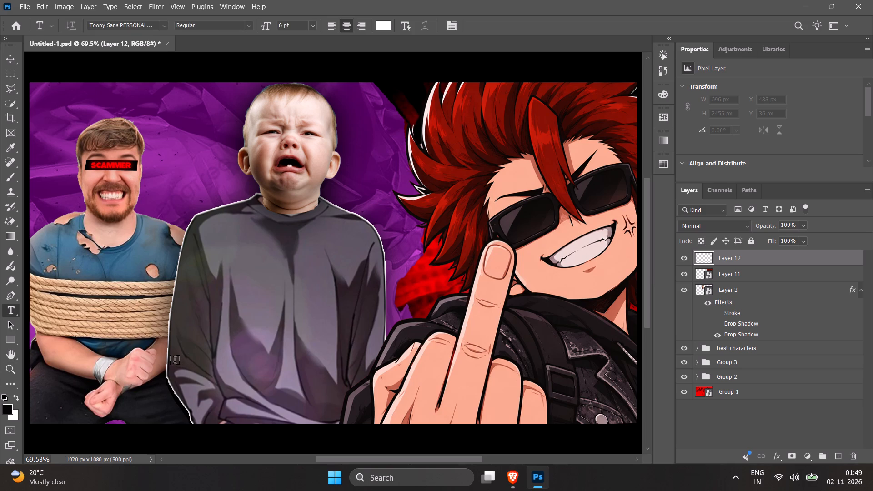
type("tt")
key("t")
Switch to Brave, open YouTube in the MR BEAST tab and search for "provify".
key("alt+Tab")
left_click(201, 0)
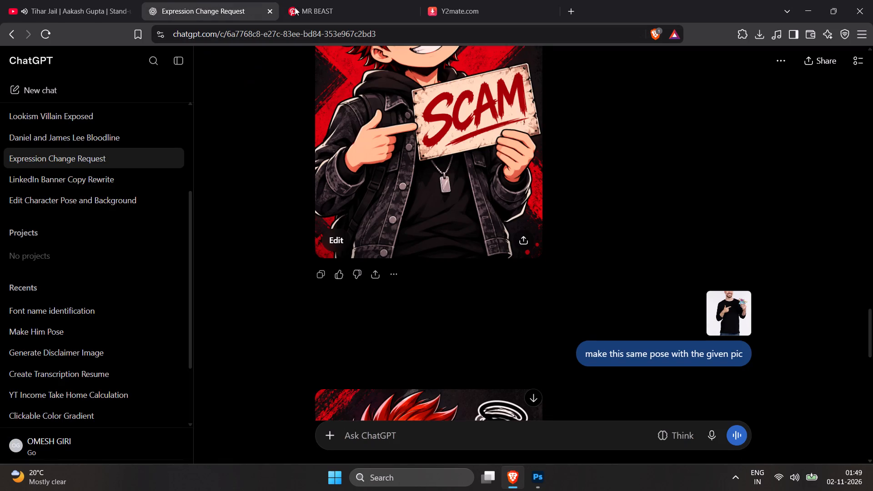
left_click(330, 0)
left_click(351, 32)
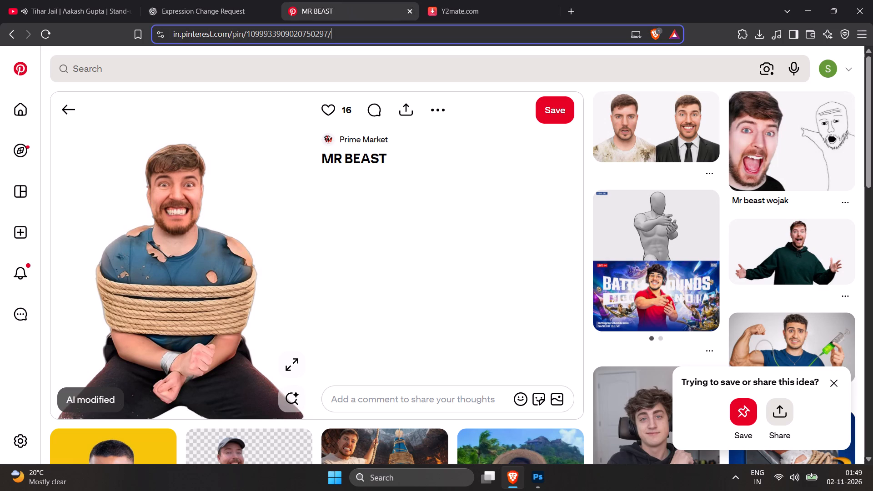
key("y")
key("Right")
key("Return")
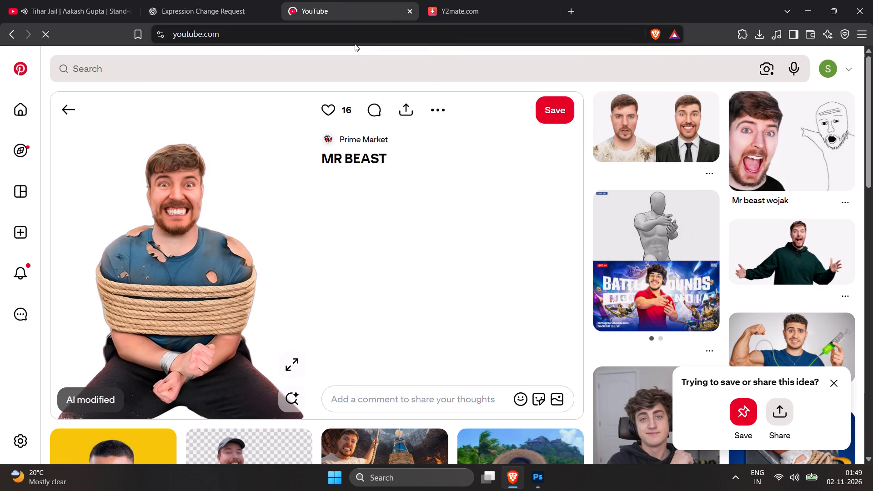
left_click(321, 86)
left_click(326, 66)
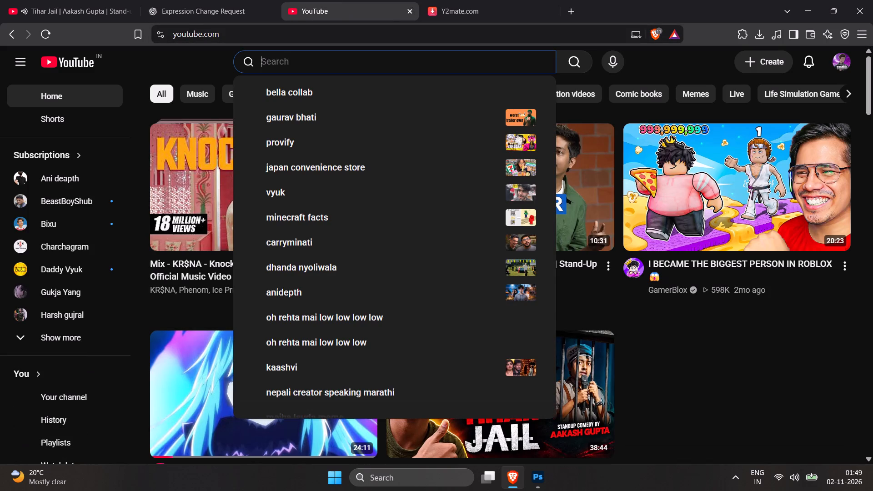
type("provi")
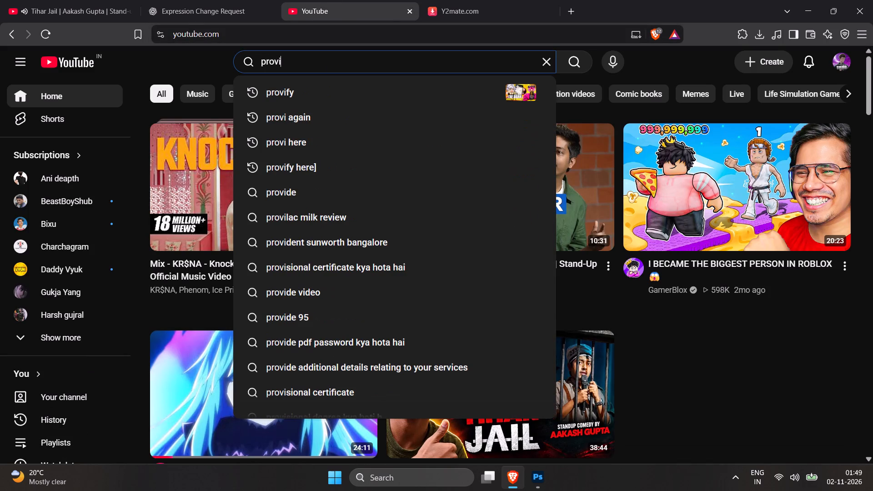
type("fy")
key("Return")
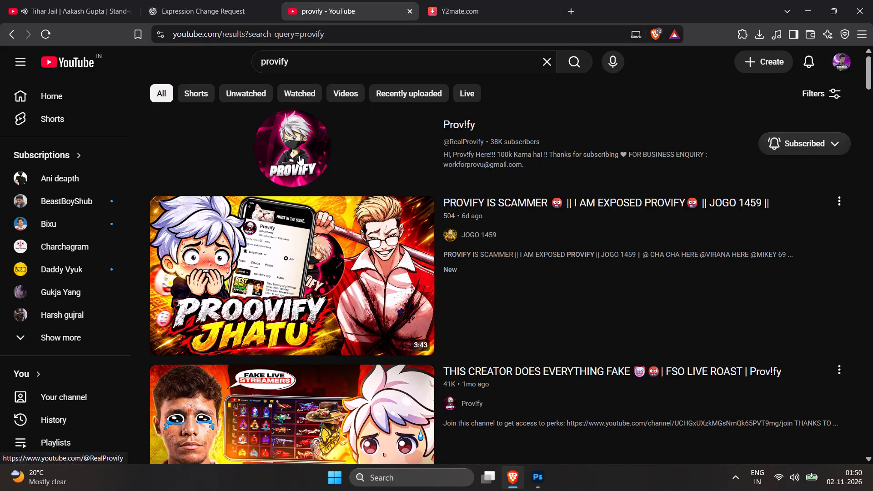
Open the PROVIFY IS SCAMMER video, pause the Tihar Jail video, and jump to the 2:19 moment linked in the comments.
left_click(354, 275)
left_click(96, 0)
left_click(221, 160)
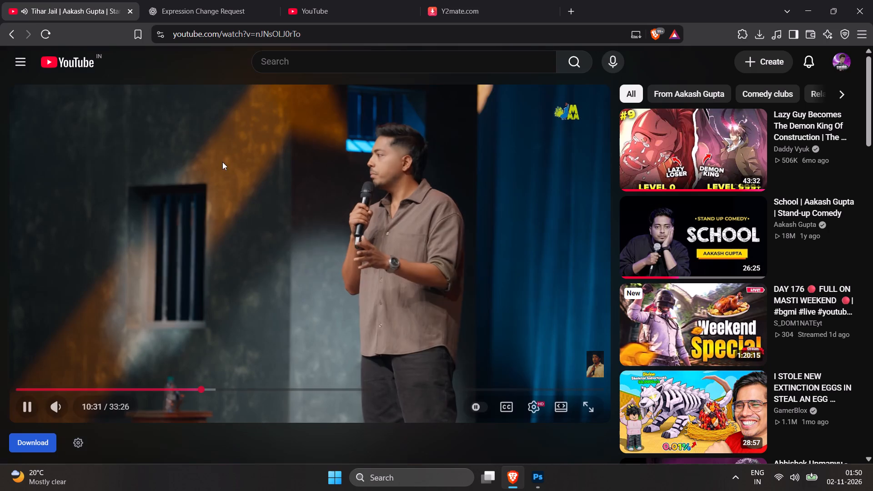
left_click_drag(322, 7, 208, 5)
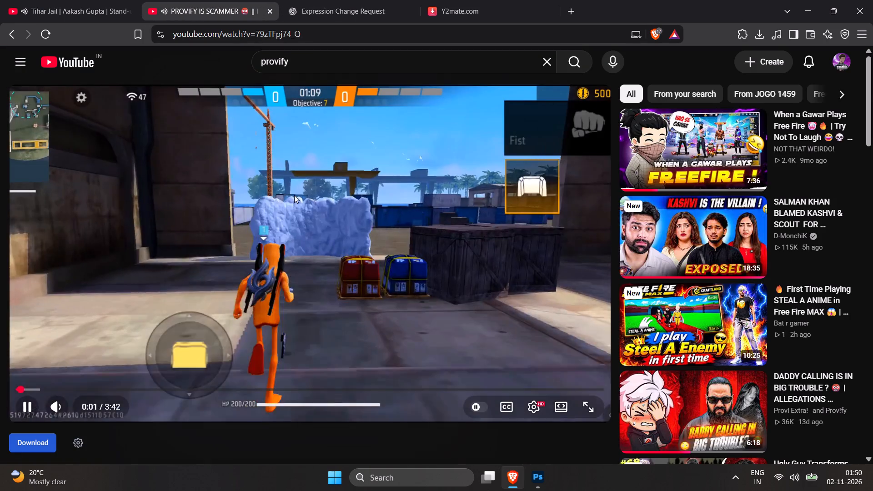
scroll(295, 196, "down", 5)
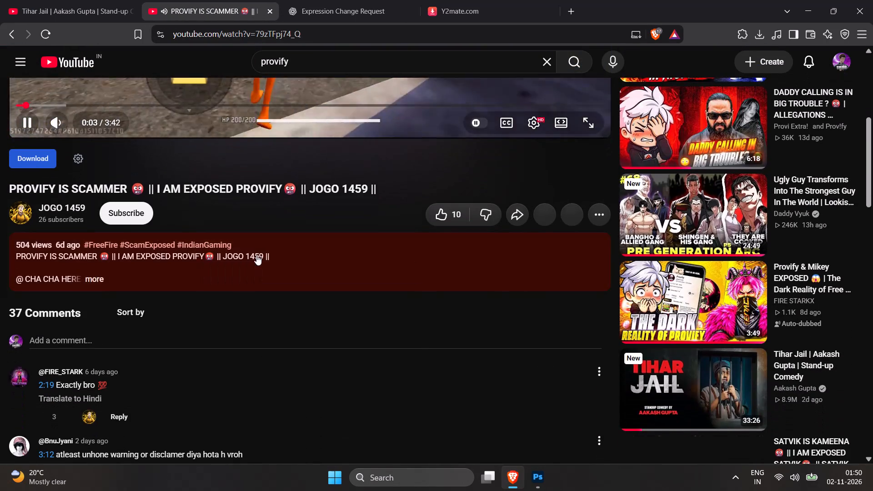
scroll(256, 256, "down", 2)
left_click(38, 272)
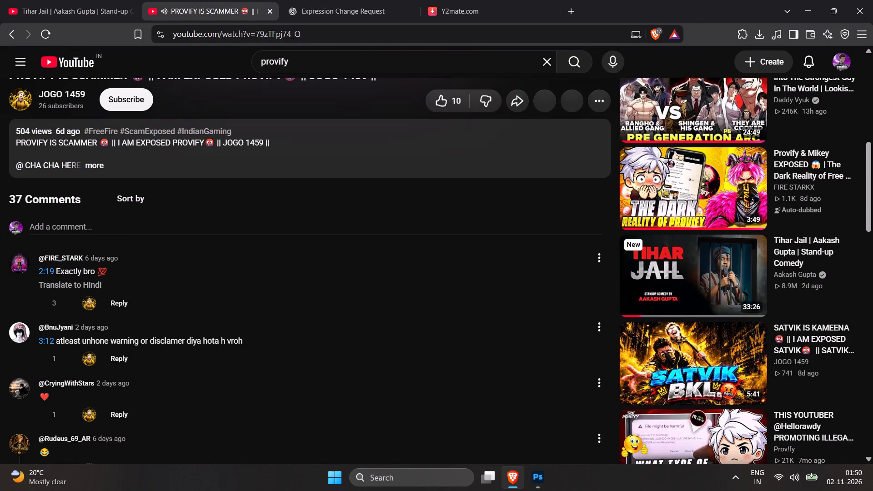
left_click(44, 272)
left_click(219, 231)
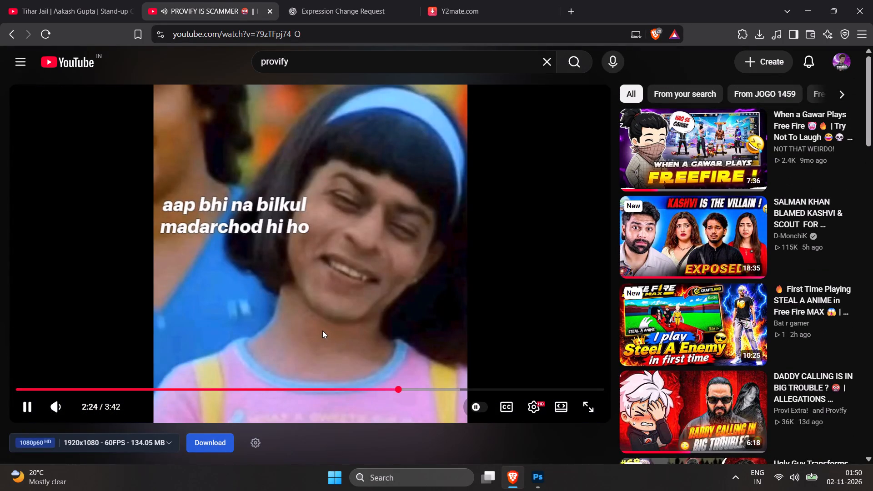
Read through the video's comments, then watch part of the video at 2x speed.
scroll(308, 304, "down", 11)
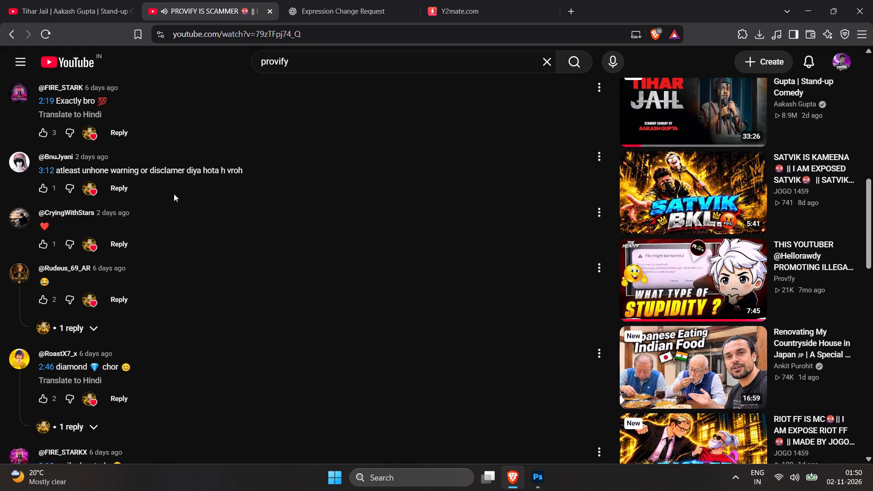
scroll(182, 196, "up", 13)
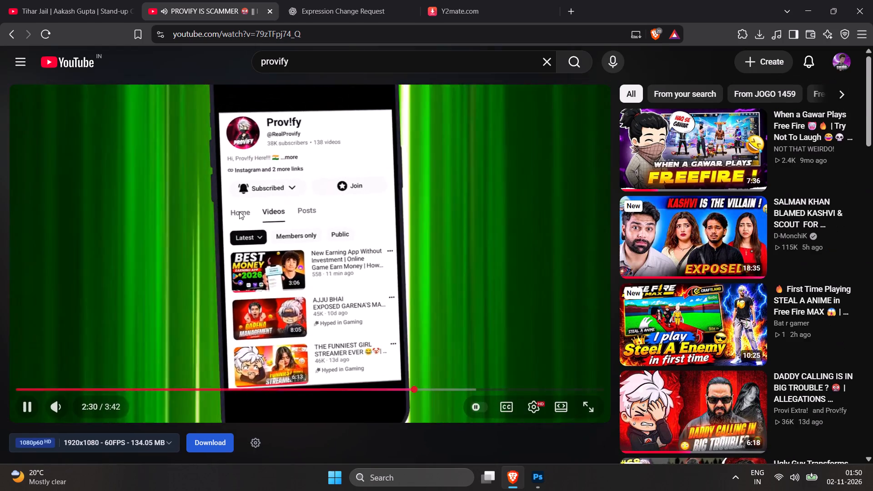
left_click_drag(239, 212, 421, 238)
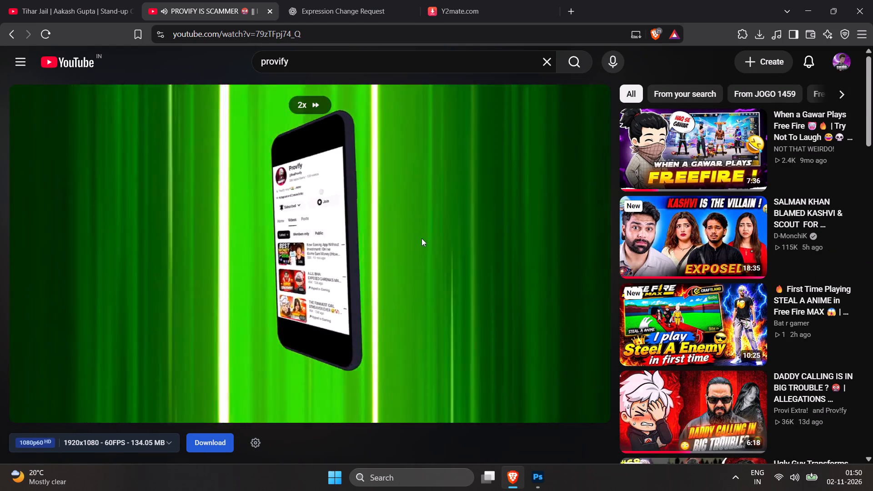
left_click_drag(421, 238, 403, 237)
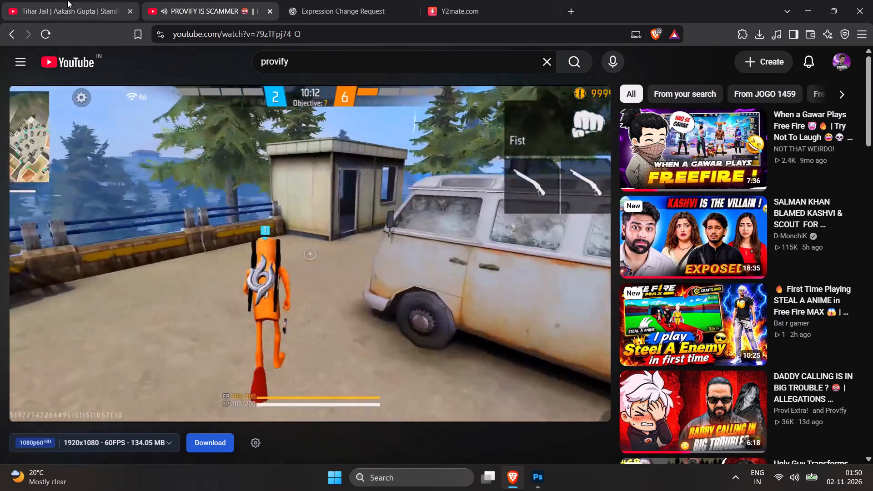
Search YouTube again for "provify", open the Prov!fy channel and examine the thumbnails of its uploaded videos.
left_click(79, 59)
left_click(336, 64)
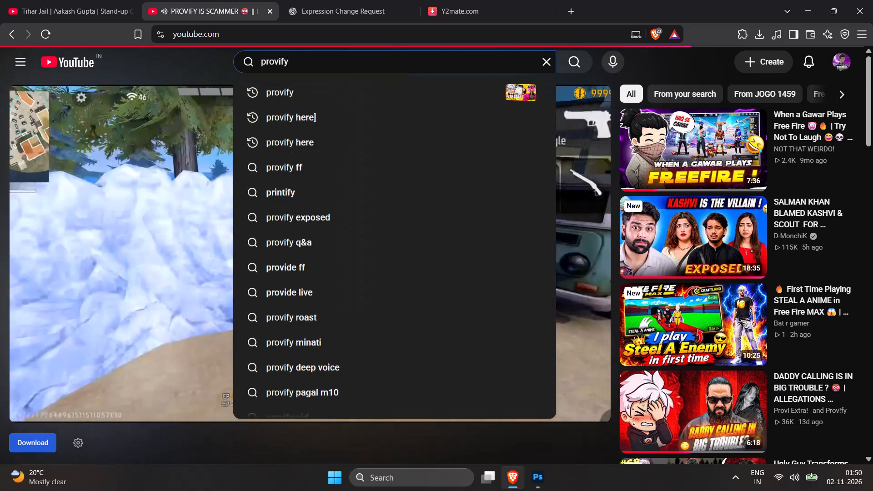
key("Return")
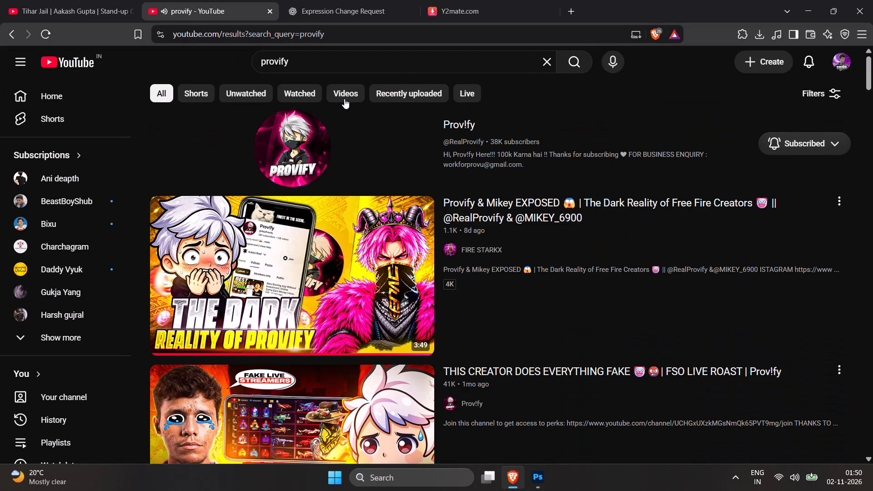
left_click(302, 134)
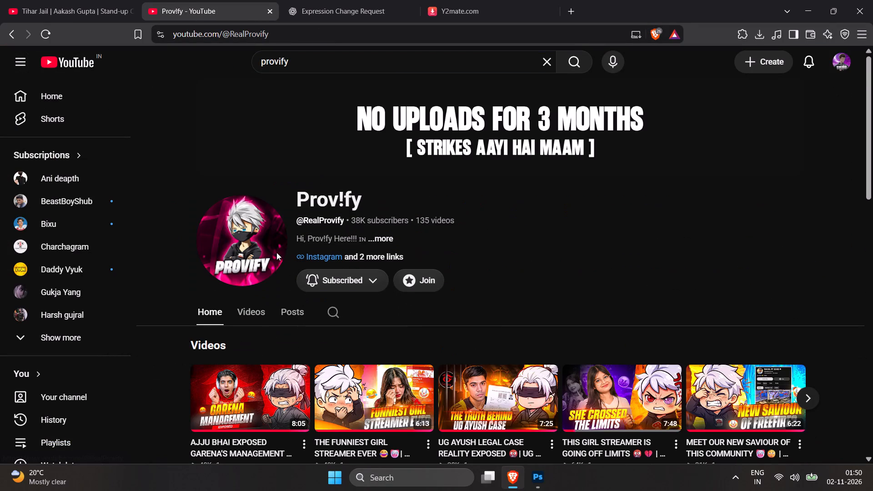
left_click(246, 316)
scroll(271, 301, "down", 1)
scroll(426, 262, "down", 1)
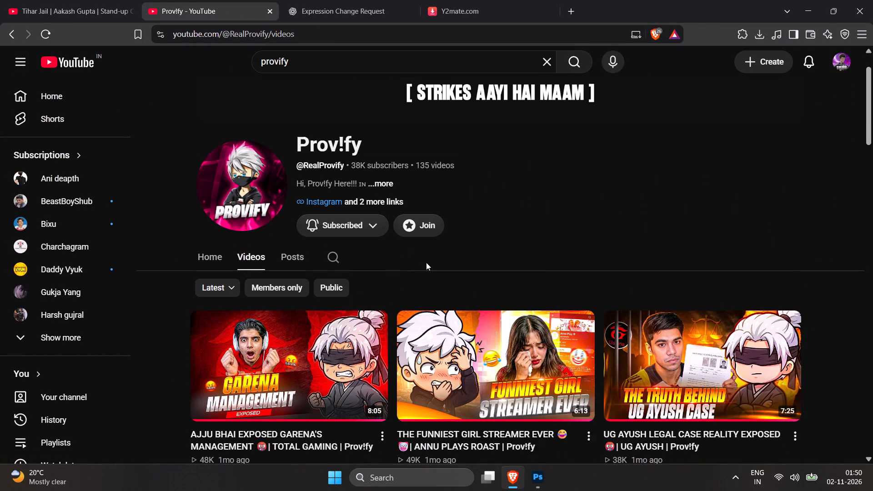
scroll(430, 236, "down", 3)
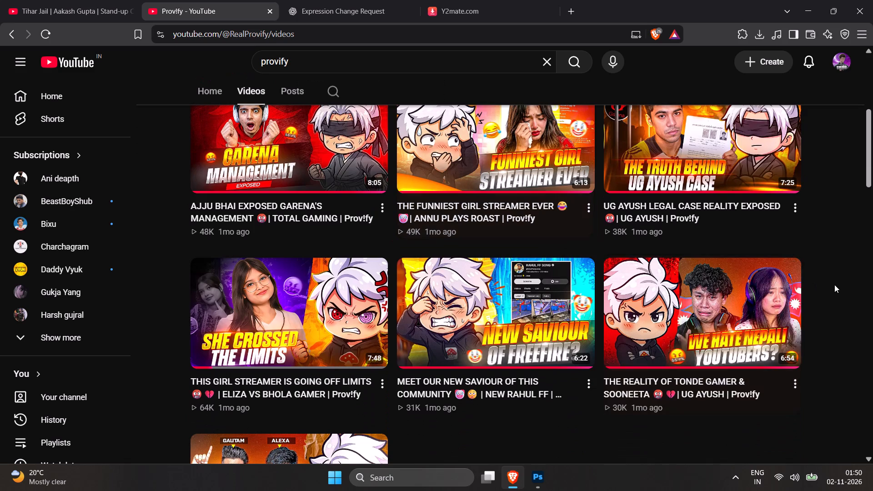
scroll(816, 299, "down", 1)
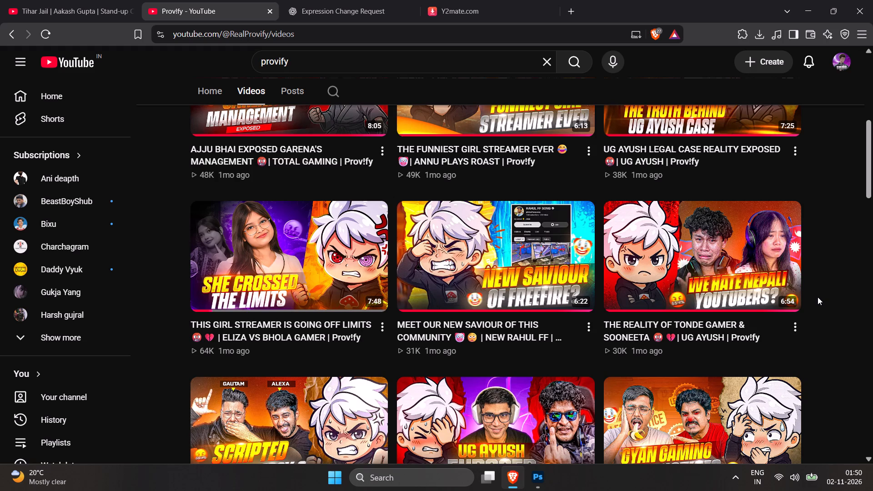
key("alt+Tab")
key("alt+Tab")
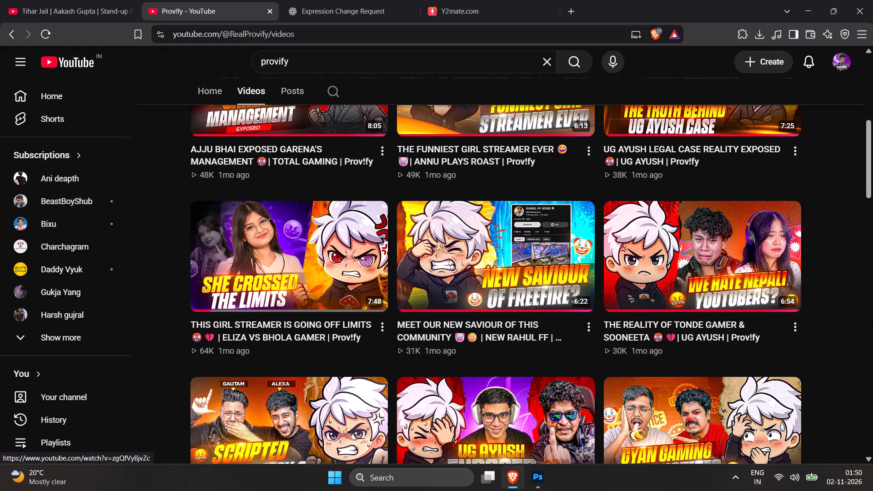
Switch to Photoshop and add a new empty layer directly above Group 3.
key("alt+Tab")
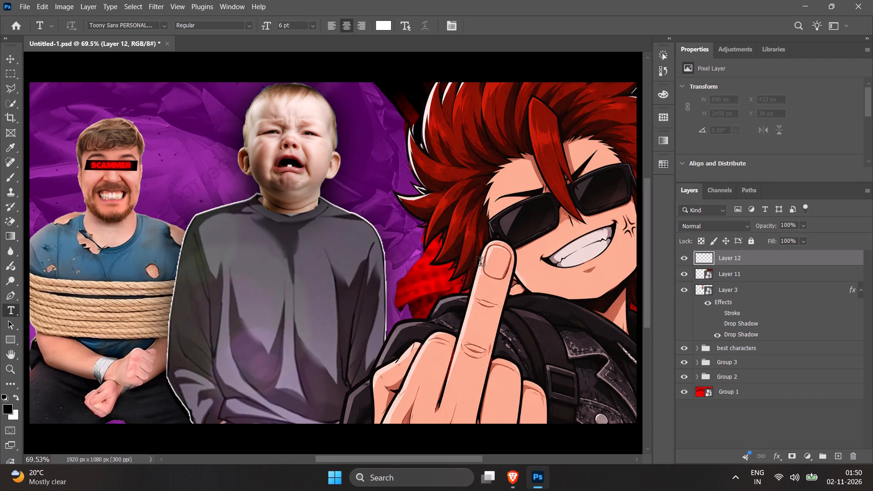
left_click(770, 352)
left_click(772, 366)
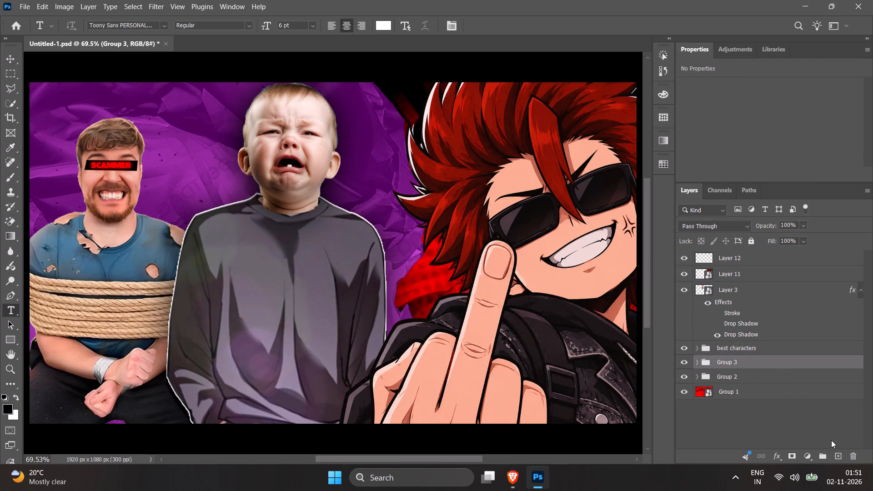
left_click(837, 456)
With the Brush tool, sample the purple background and lighten the foreground colour to a bright pinkish magenta.
key("b")
key("b")
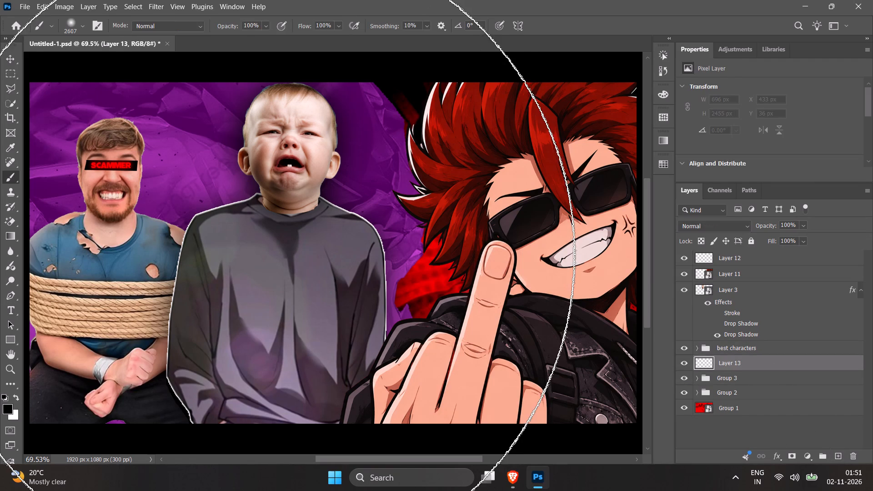
key("b")
left_click(182, 169, "alt")
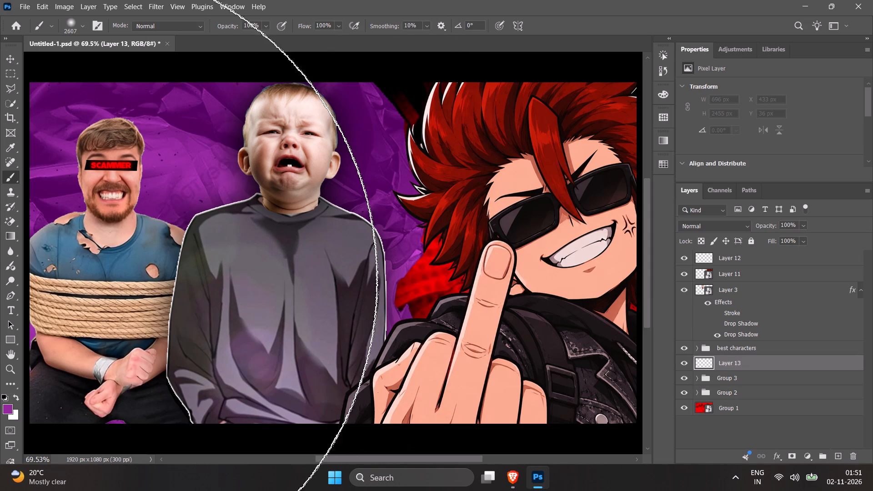
left_click(6, 406)
left_click_drag(661, 152, 658, 133)
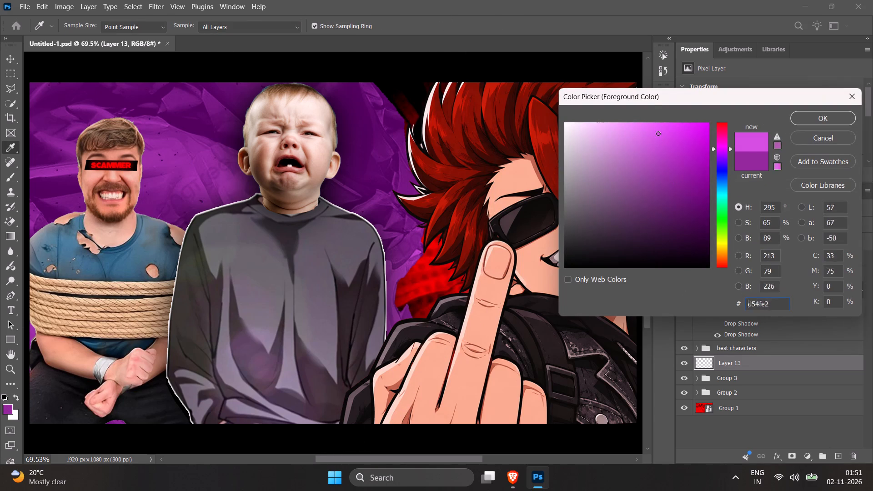
left_click_drag(658, 133, 642, 103)
left_click(795, 125)
left_click(801, 121)
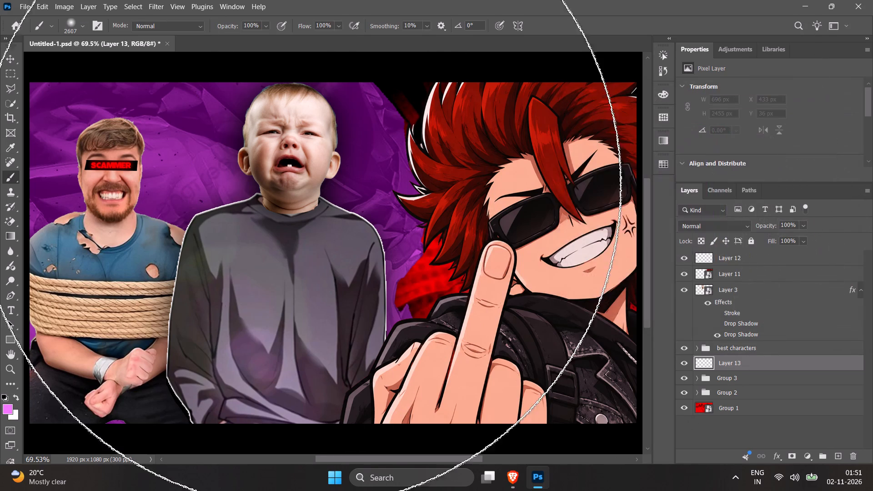
Resize the soft brush to about 697 px and paint a magenta glow behind the crying baby and the SCAMMER man.
right_click_drag(236, 207, 156, 229, "alt")
right_click_drag(281, 220, 220, 239, "alt")
right_click_drag(303, 228, 256, 248, "alt")
right_click_drag(301, 245, 207, 253, "alt")
right_click_drag(261, 246, 252, 253, "alt")
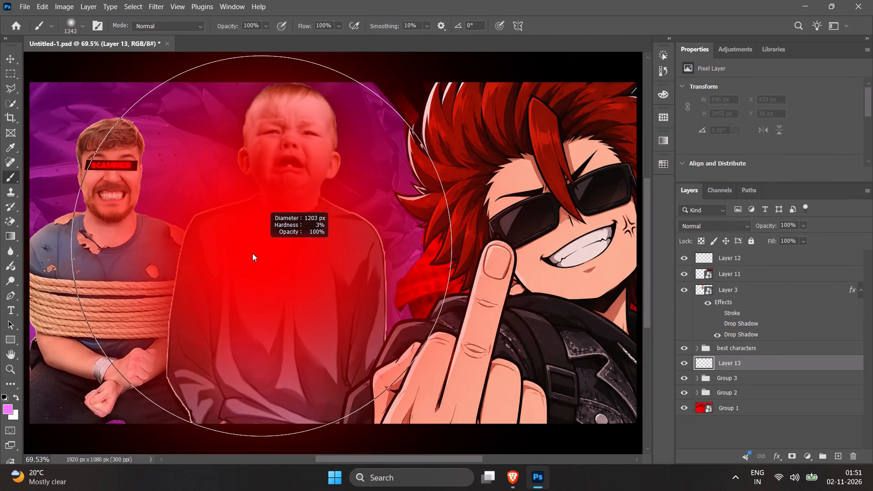
right_click_drag(252, 253, 207, 196, "alt")
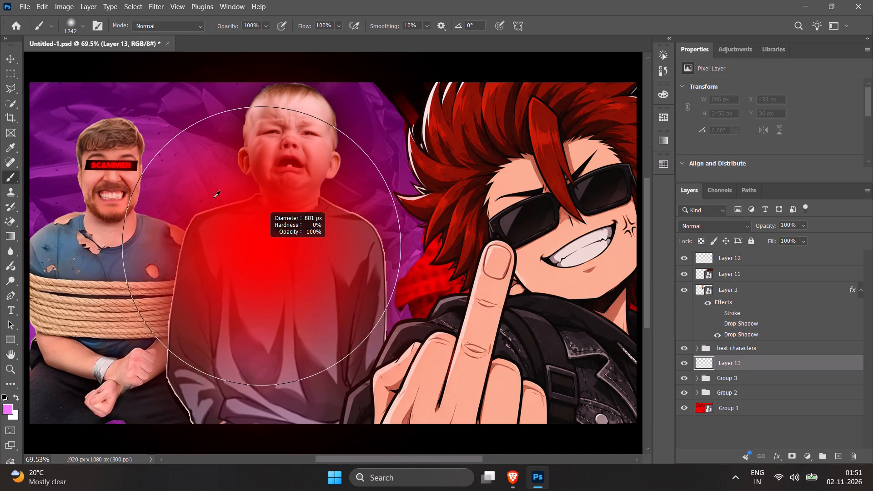
right_click_drag(280, 256, 235, 271, "alt")
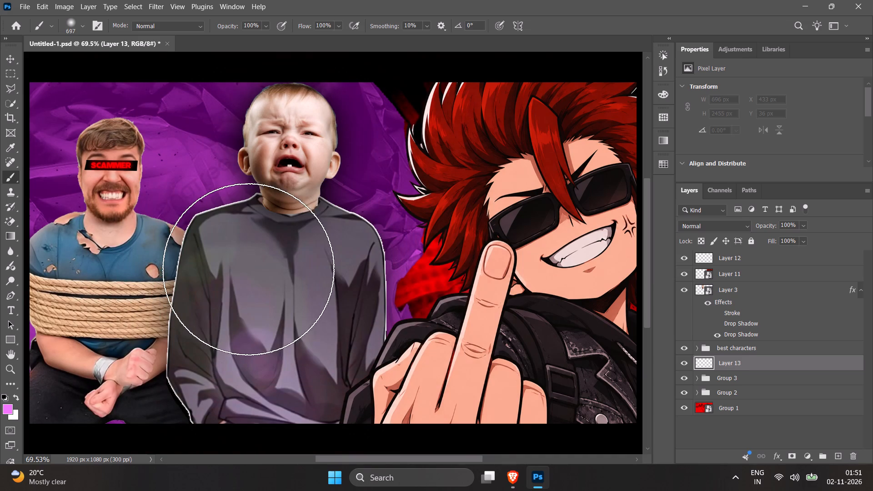
left_click(288, 264)
left_click(278, 232)
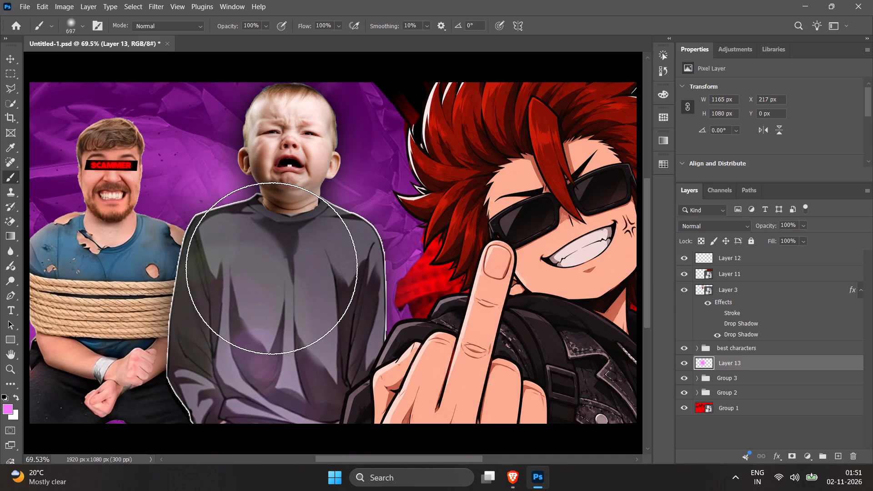
left_click(271, 268)
left_click(256, 303)
left_click(296, 306)
left_click(309, 307)
left_click(249, 293)
left_click(165, 281)
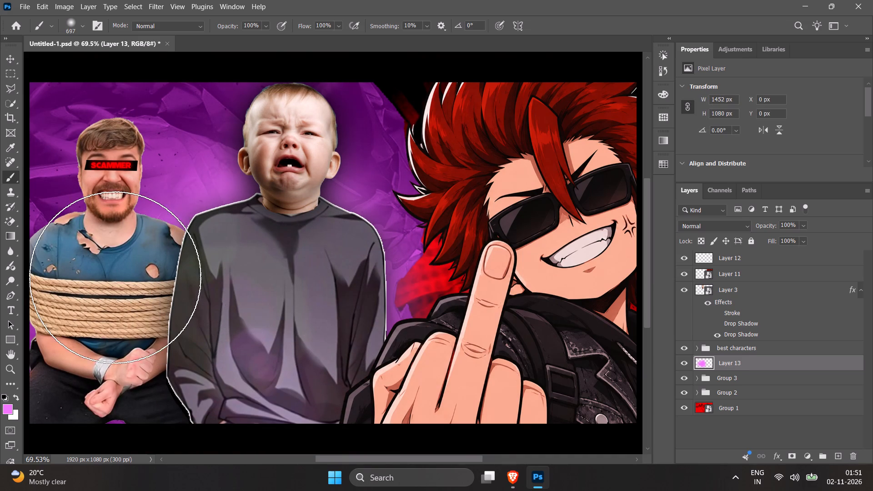
left_click(110, 261)
left_click(109, 229)
Set the glow layer's blend mode to Color Dodge and check the whole thumbnail.
left_click(726, 229)
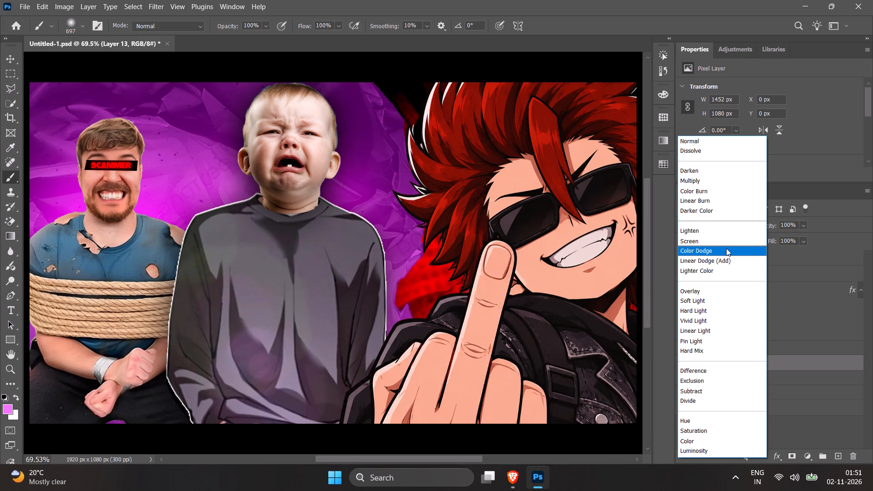
left_click(720, 246)
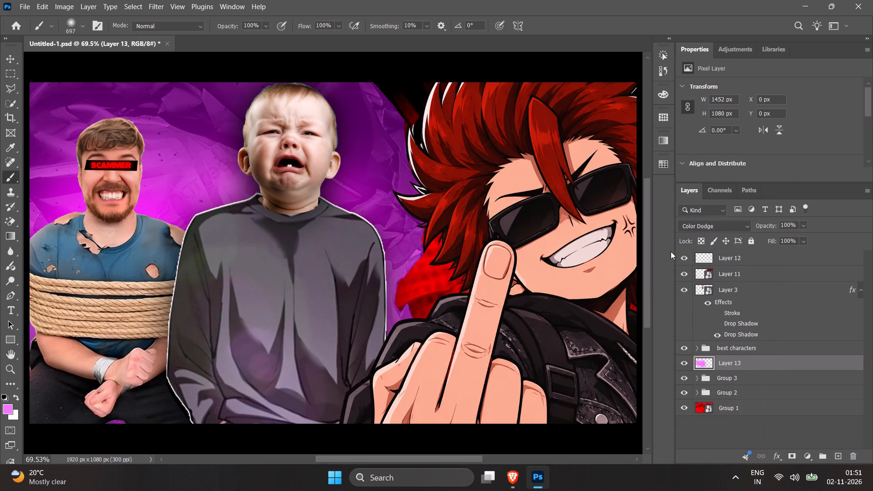
left_click(760, 361)
key("z")
right_click(319, 211)
left_click(346, 217)
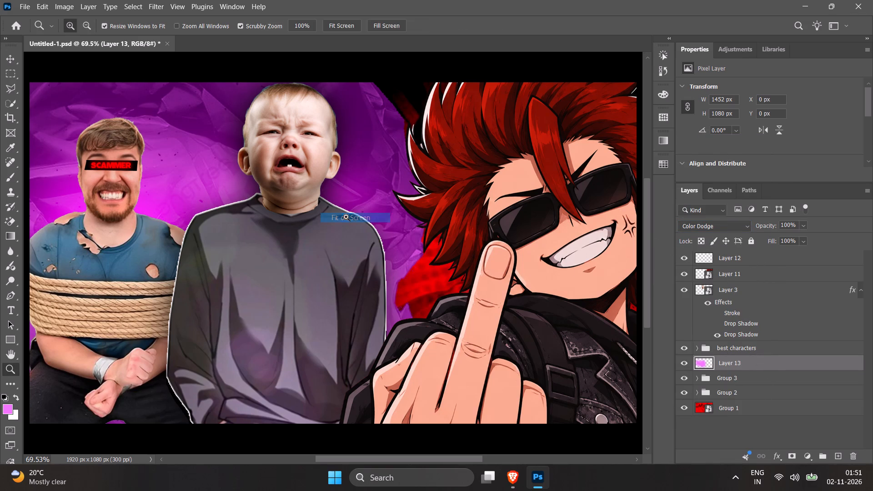
left_click_drag(348, 209, 318, 210)
right_click(331, 212)
left_click(362, 215)
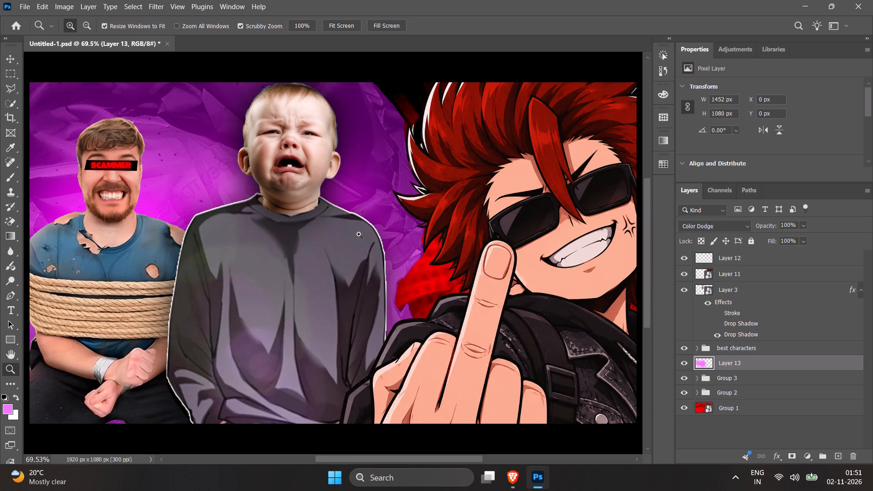
Add a black drop shadow to Layer 11, the red-haired character, with 94% opacity, 11 px distance and 128 px size.
left_click(758, 261)
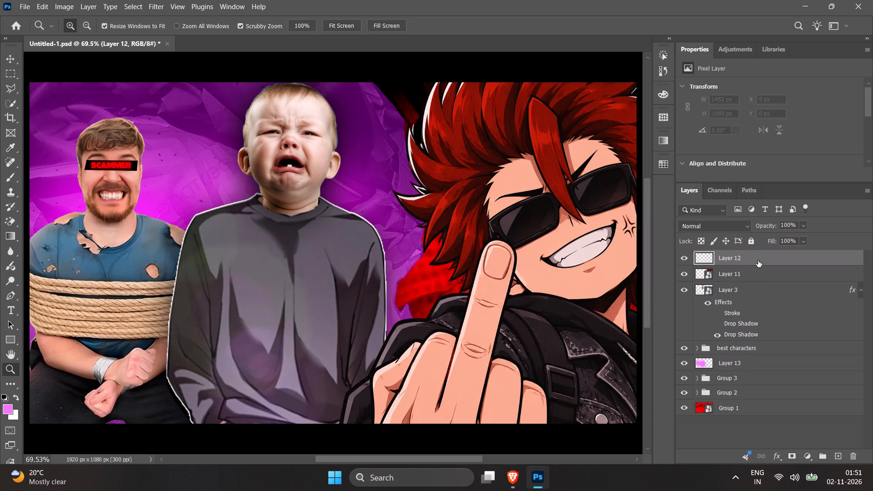
left_click(755, 270)
double_click(758, 273)
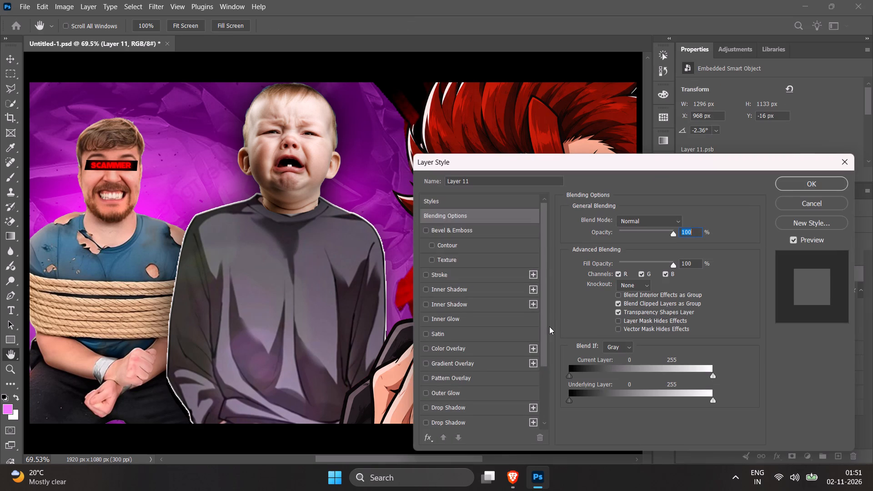
scroll(476, 376, "down", 5)
left_click(435, 421)
scroll(442, 406, "down", 4)
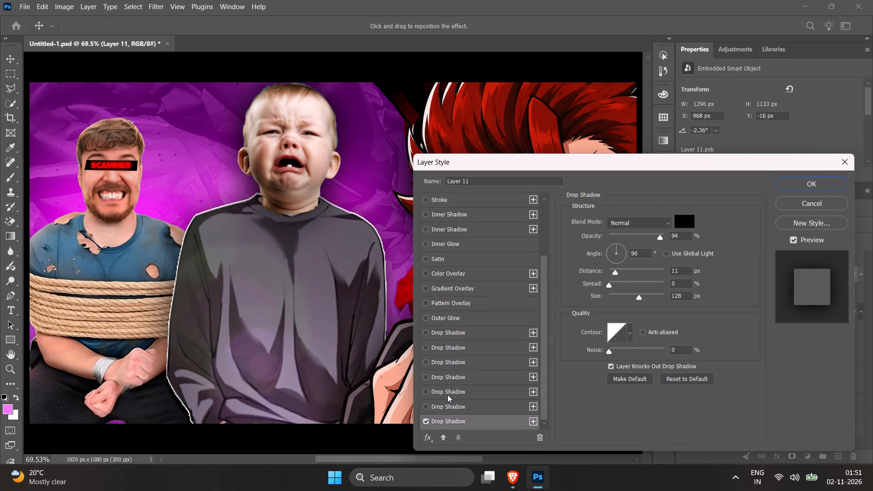
left_click(782, 181)
key("z")
key("z")
key("z")
key("z")
right_click(508, 225)
left_click(529, 234)
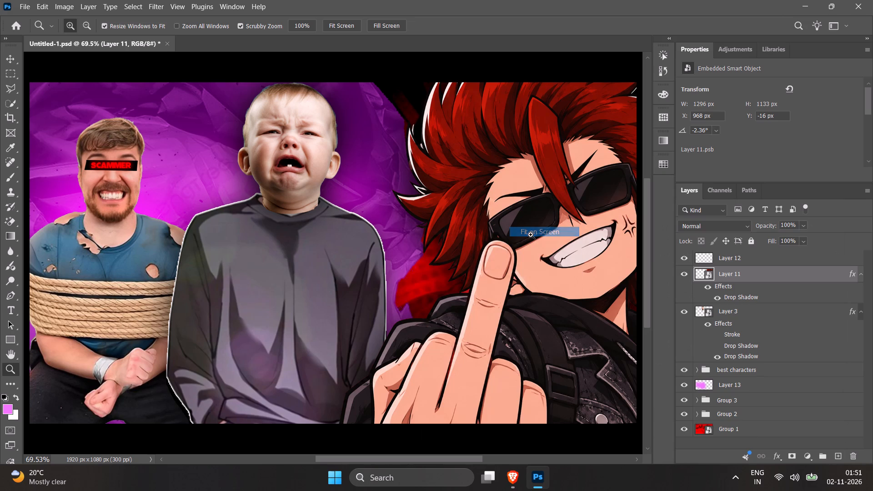
left_click_drag(519, 233, 495, 238)
right_click(497, 238)
left_click(522, 243)
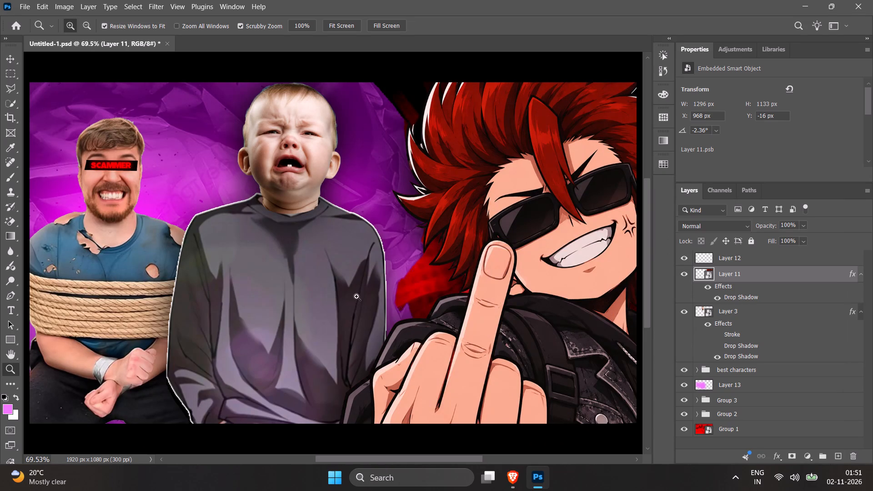
Switch to Brave and examine more of the older video thumbnails on the Prov!fy channel for design ideas.
key("alt+Tab")
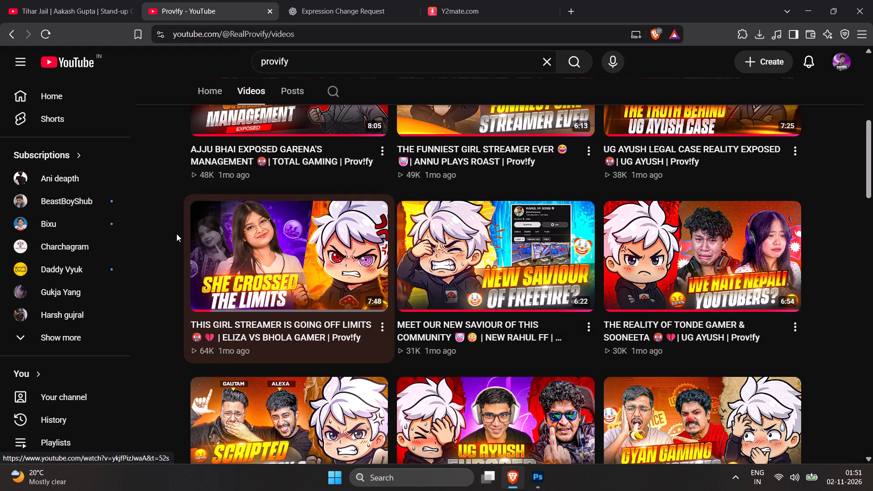
scroll(209, 222, "down", 3)
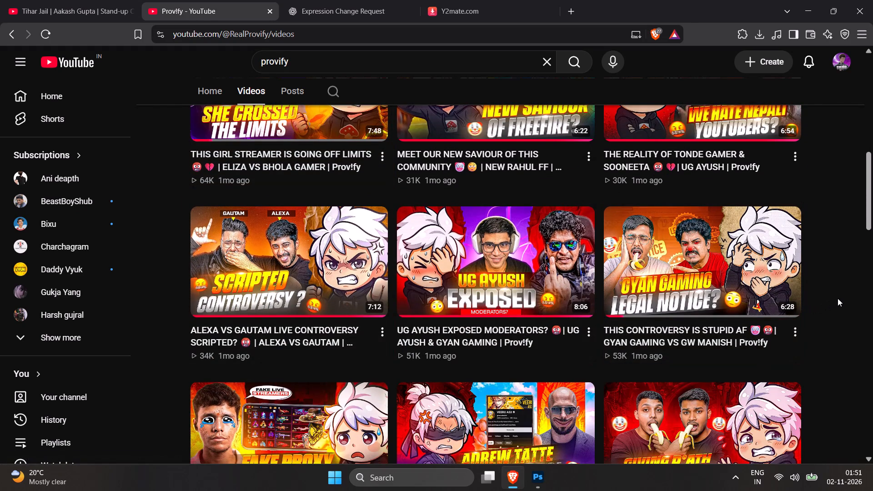
scroll(836, 301, "down", 3)
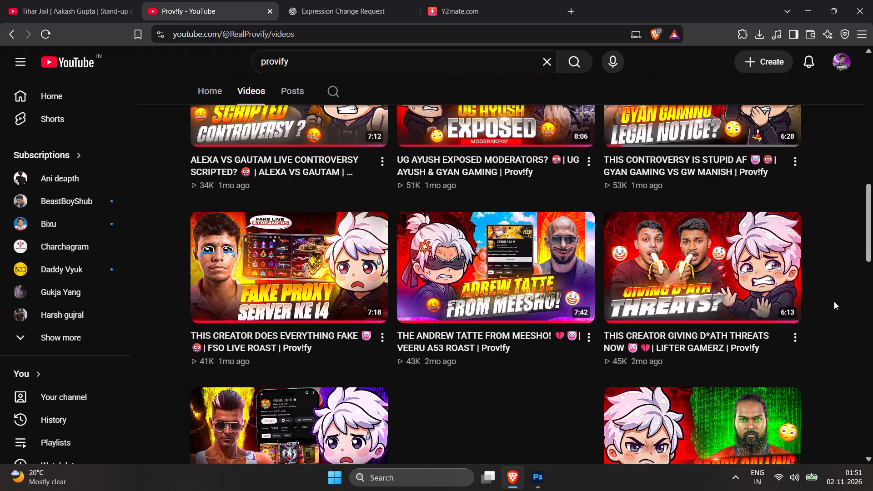
scroll(834, 301, "down", 7)
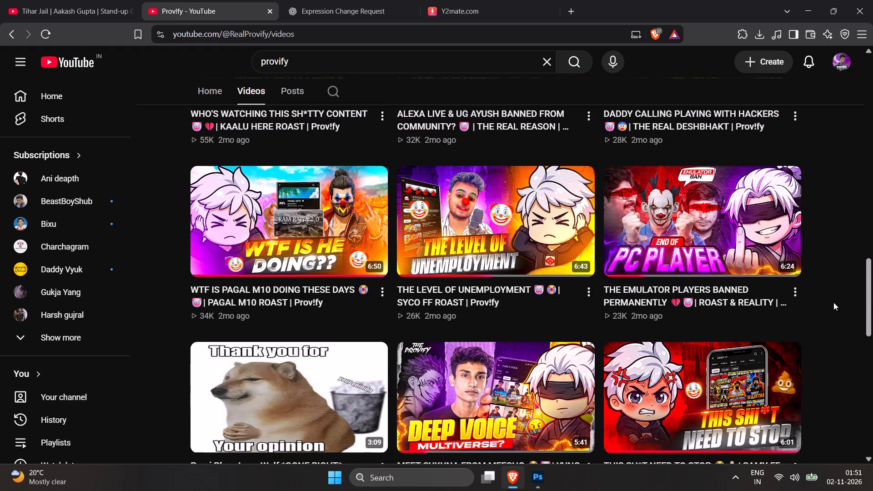
scroll(833, 302, "down", 1)
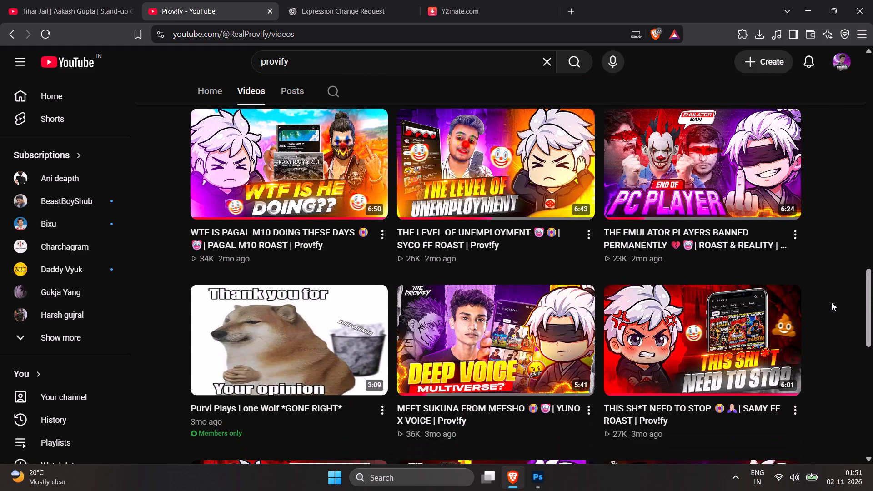
scroll(828, 302, "down", 2)
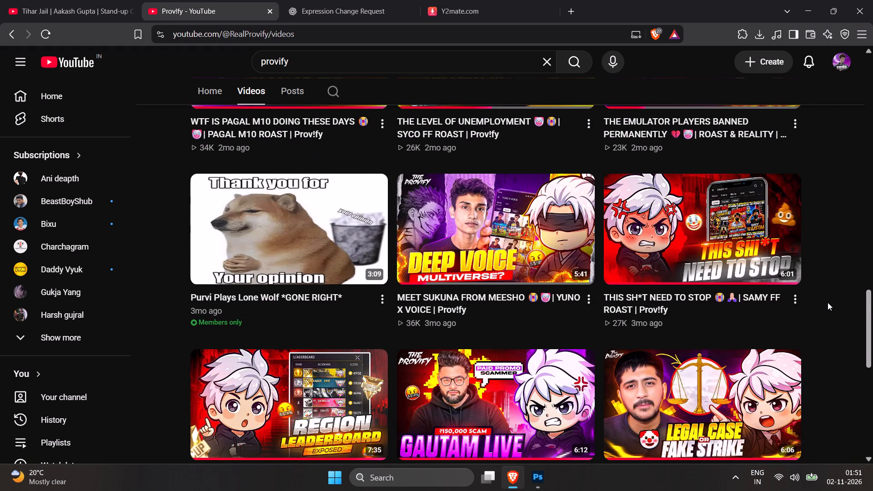
scroll(827, 303, "down", 1)
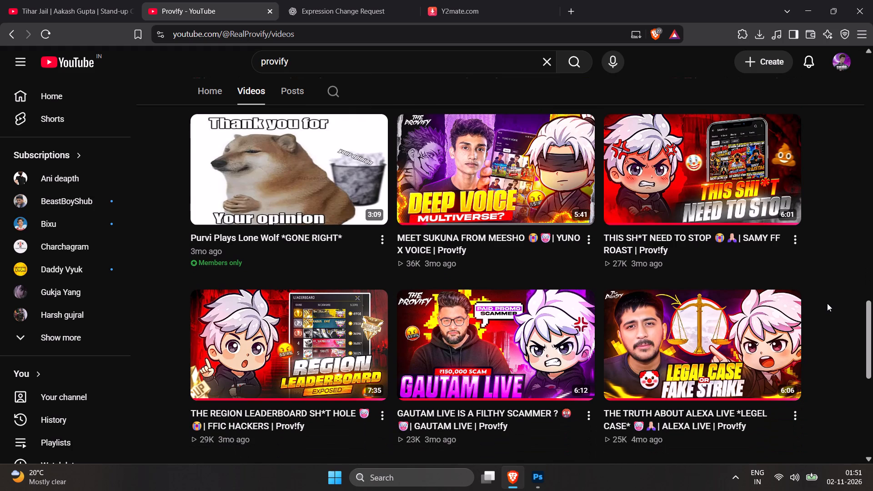
scroll(825, 299, "down", 1)
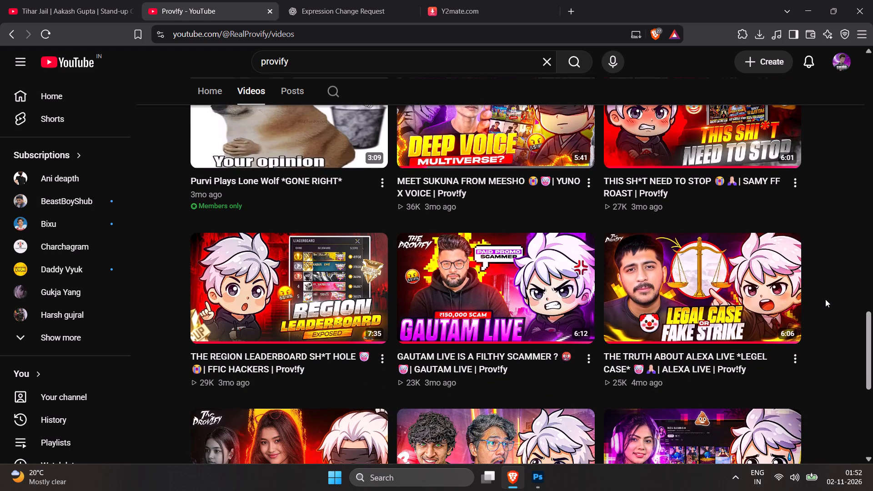
Go to the Tihar Jail video and resume its playback.
left_click(88, 0)
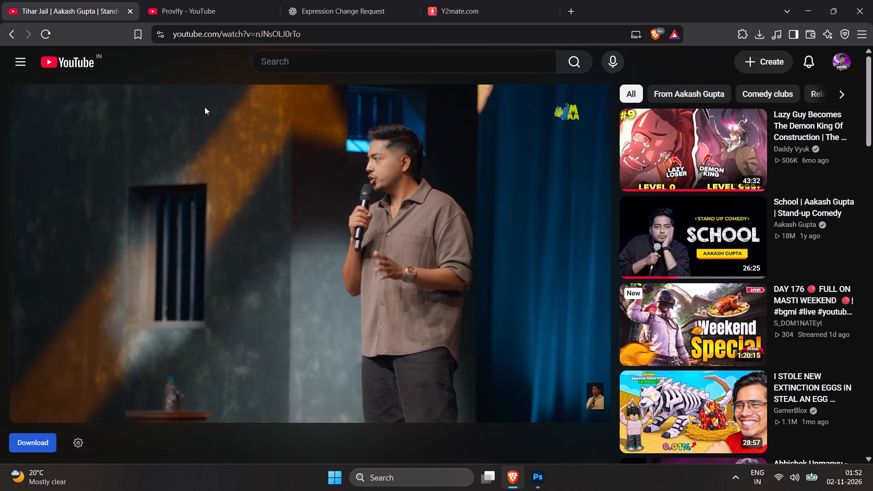
left_click(213, 116)
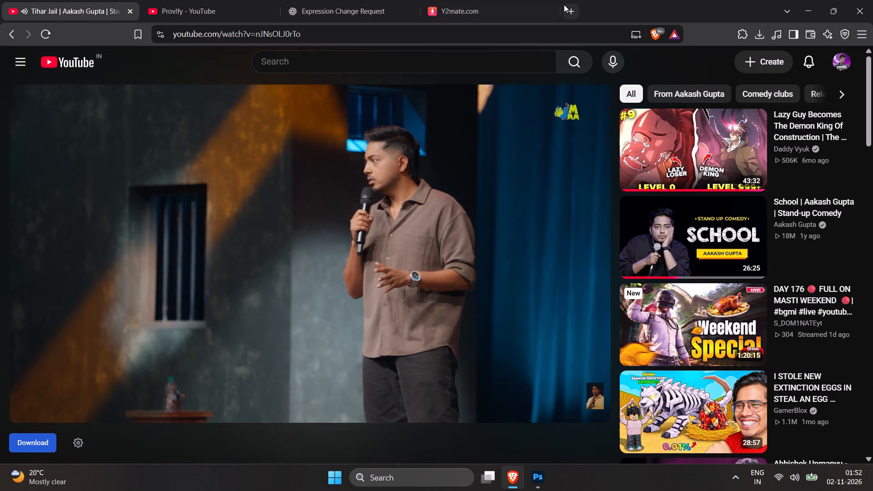
Open a new tab beside the Prov!fy tab and search the web for "abusing emoji".
left_click(564, 5)
left_click_drag(592, 8, 306, 14)
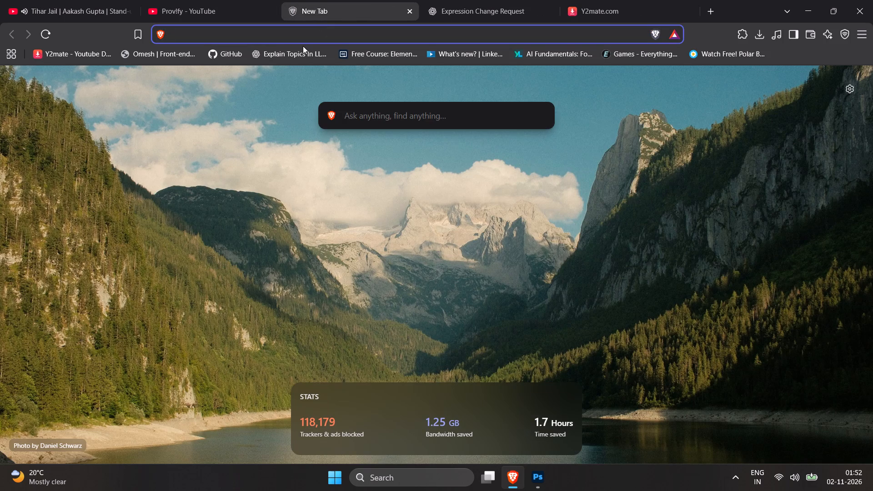
type("abusing")
key("space")
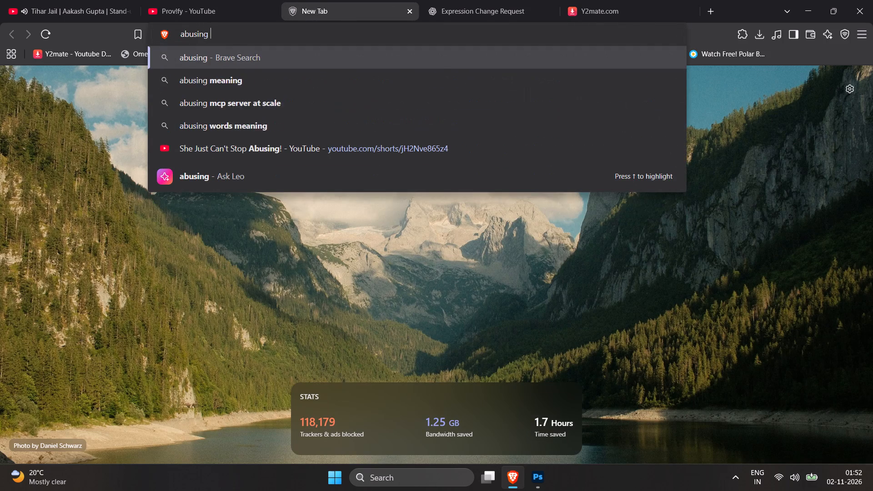
type("emoi")
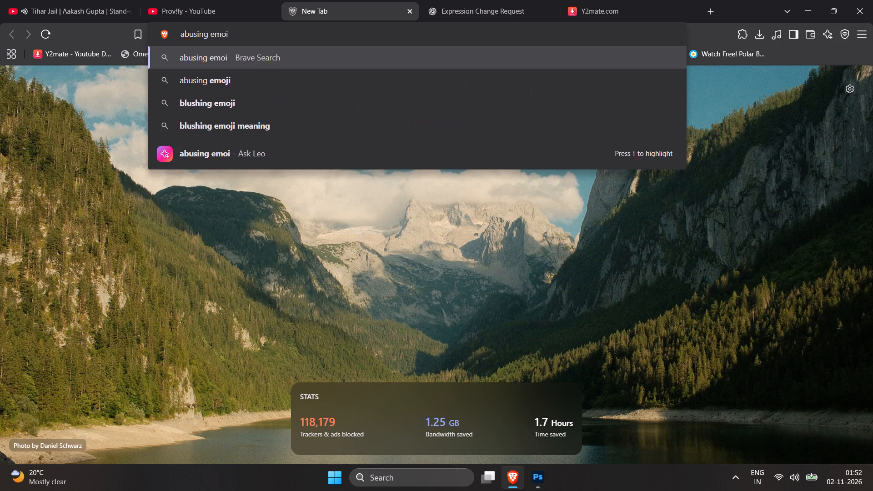
key("Down")
key("Return")
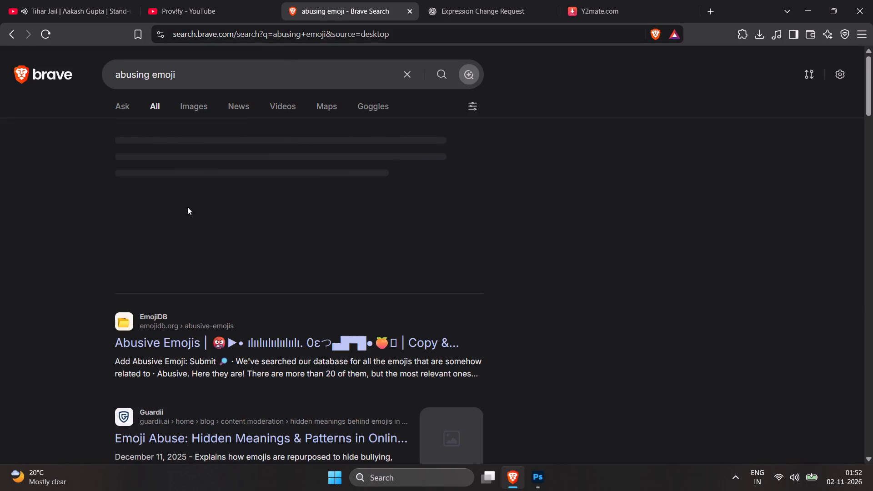
Refine the web search to "abusing emoji pintrest".
left_click(231, 82)
key("space")
type("pintrest")
key("Return")
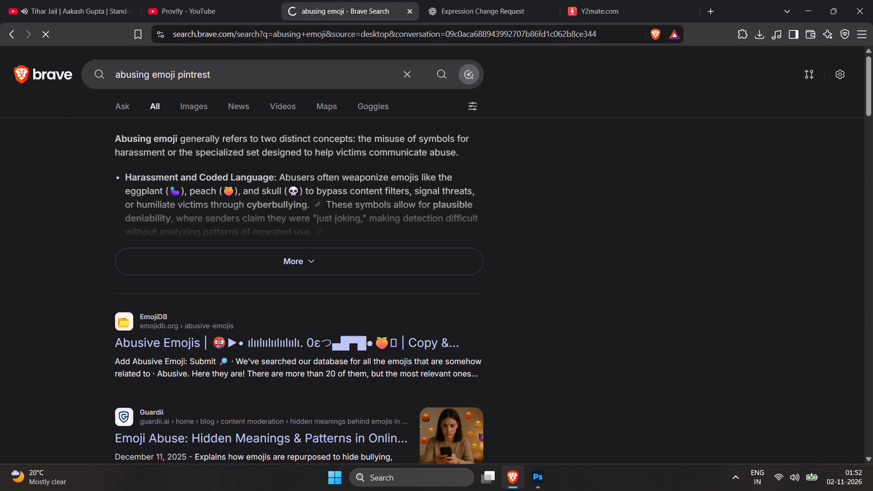
Open the angry swearing emoji ideas page on Pinterest and copy the image of the orange face with symbols on its mouth.
left_click_drag(318, 0, 187, 1)
left_click(212, 196)
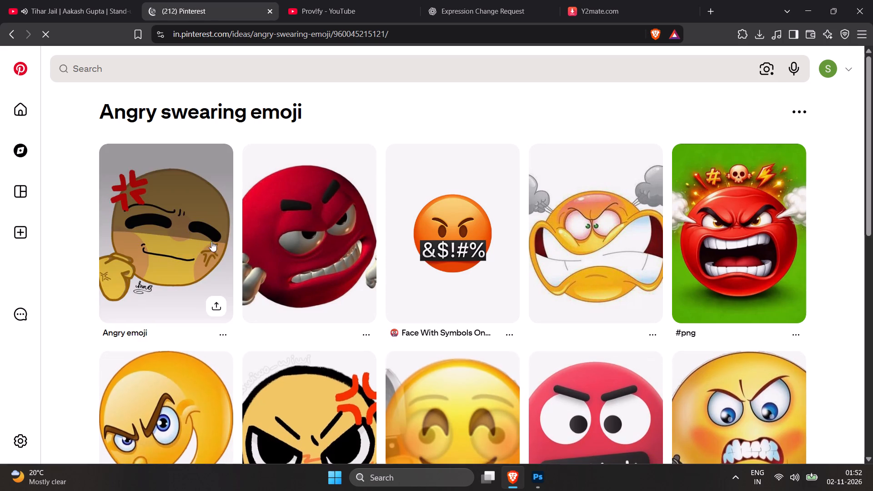
left_click(443, 255)
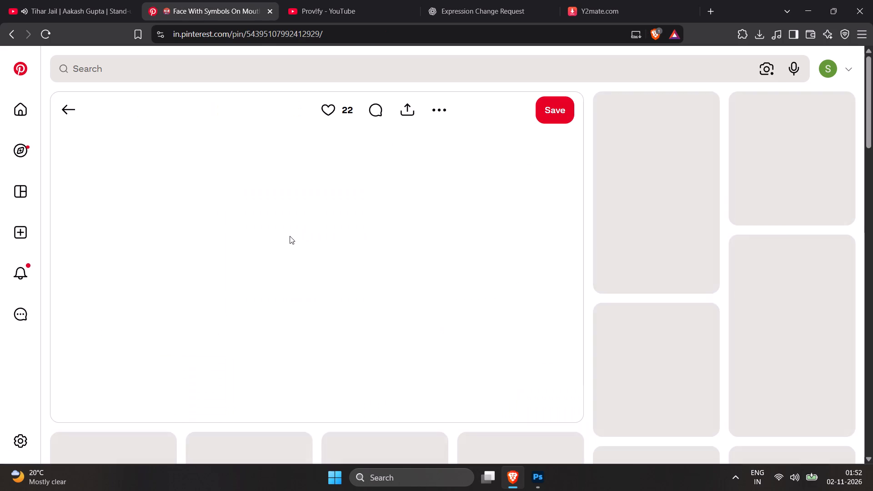
right_click(234, 227)
left_click(282, 269)
Switch to Photoshop, paste the emoji into Layer 12 and erase its background with the Magic Eraser.
key("alt+Tab")
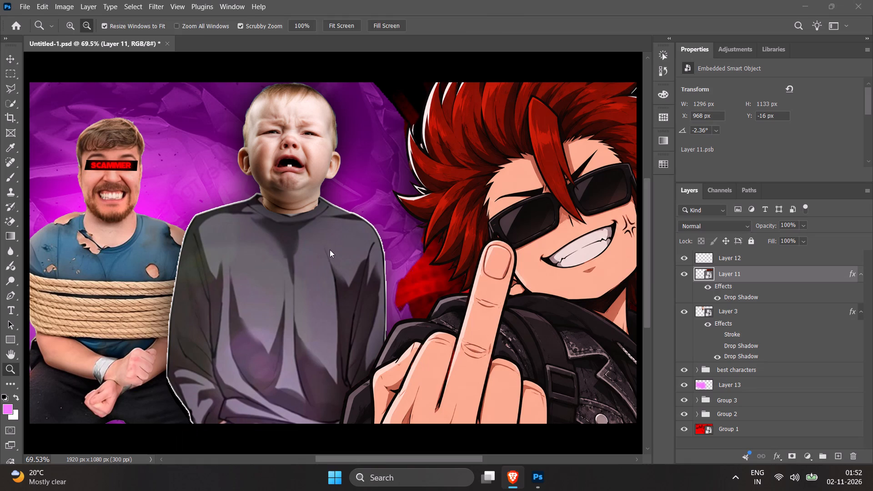
left_click(747, 260)
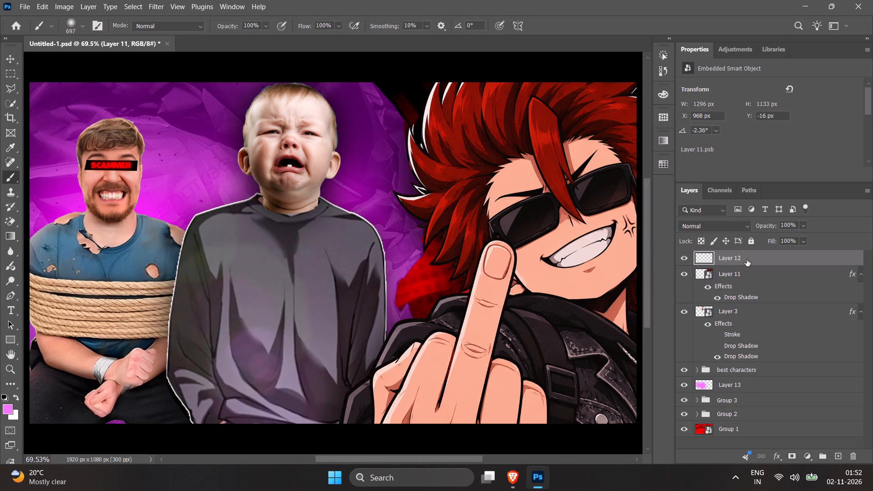
key("ctrl+v")
key("e")
key("e")
left_click(370, 170)
Scale the emoji down slightly over the baby's face and erase the leftover background around it.
key("ctrl+t")
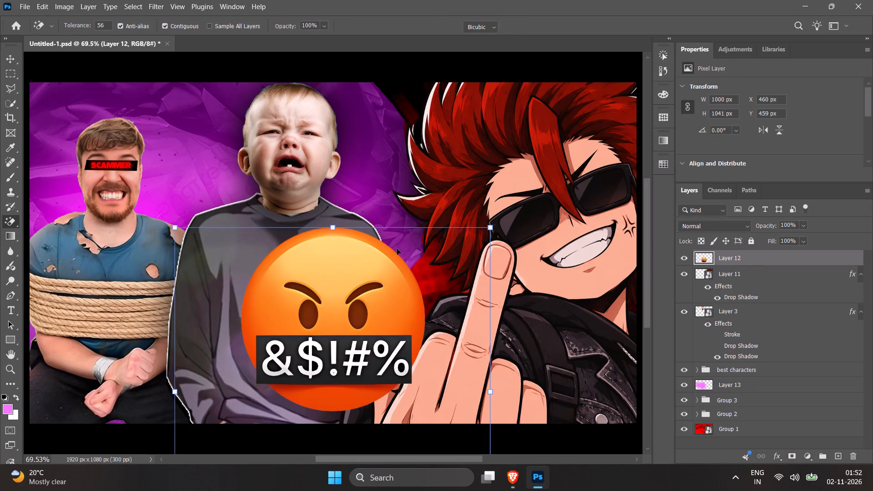
left_click_drag(373, 303, 346, 153)
left_click_drag(462, 245, 428, 251)
left_click(738, 266)
key("e")
key("e")
left_click(405, 310)
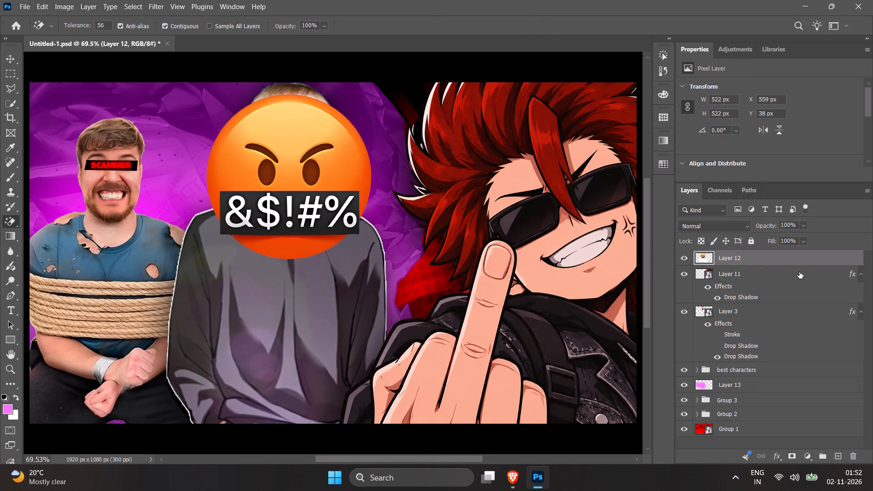
Scale the emoji to about 74%, move it over the SCAMMER man's head and place Layer 12 below the best characters group.
key("ctrl+t")
left_click_drag(374, 174, 330, 186)
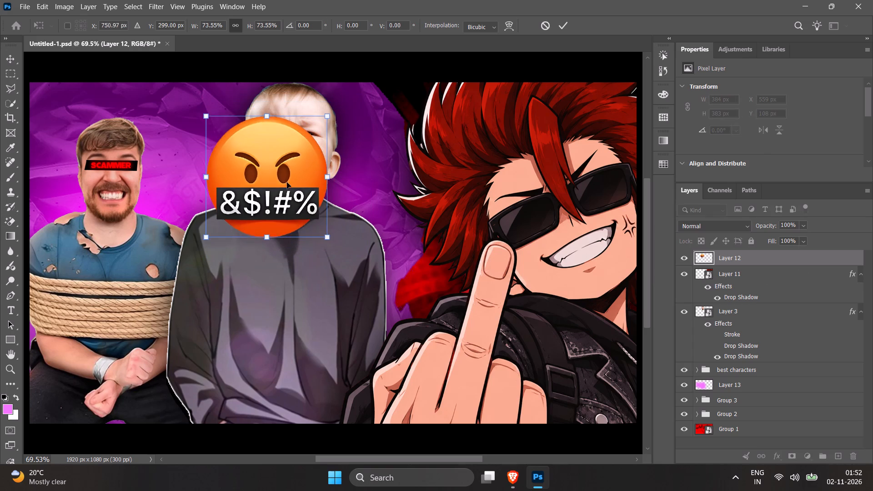
left_click_drag(280, 181, 146, 151)
left_click_drag(763, 261, 741, 359)
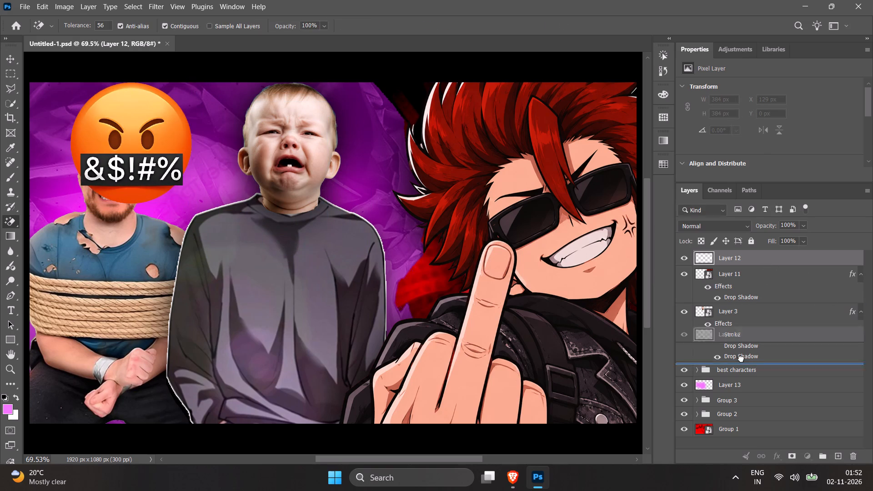
left_click_drag(741, 359, 754, 378)
Rotate the emoji about -18°, scale it to about 72% and tuck it behind the outer side of the SCAMMER man's head.
key("ctrl+t")
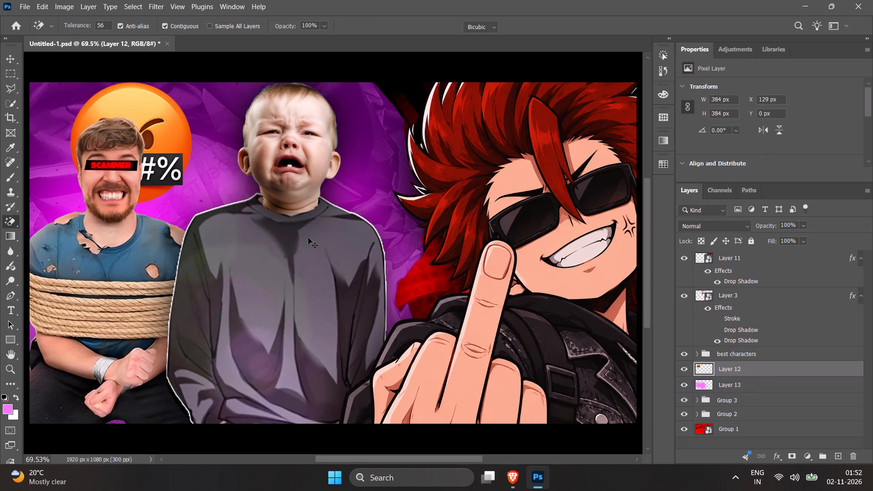
left_click_drag(216, 161, 210, 135)
left_click_drag(170, 143, 99, 140)
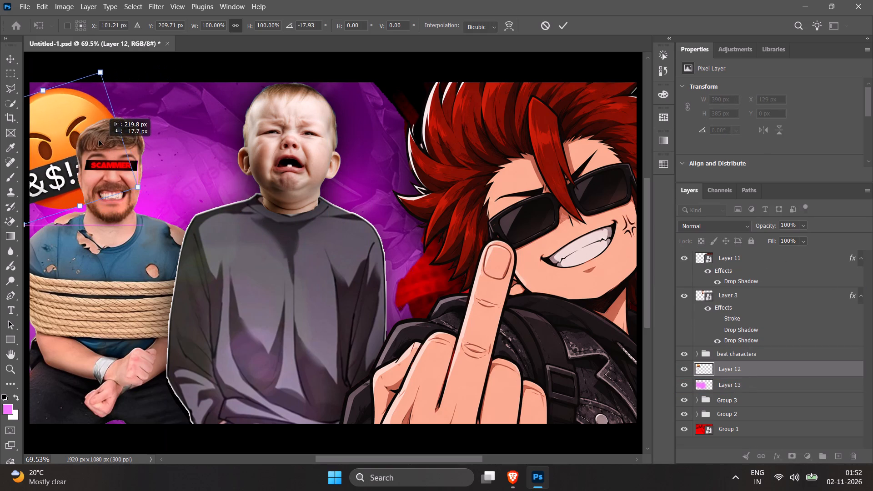
left_click_drag(99, 140, 98, 135)
left_click_drag(119, 120, 85, 129)
Move the emoji between the baby and the red-haired character, tilt it clockwise and bring Layer 12 to the top of the layer stack.
left_click_drag(65, 137, 187, 126)
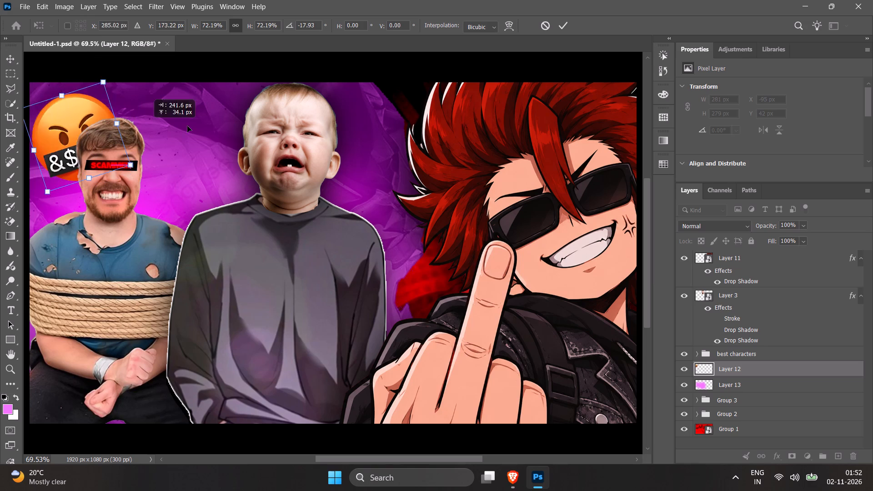
left_click_drag(187, 126, 398, 146)
left_click_drag(434, 137, 453, 181)
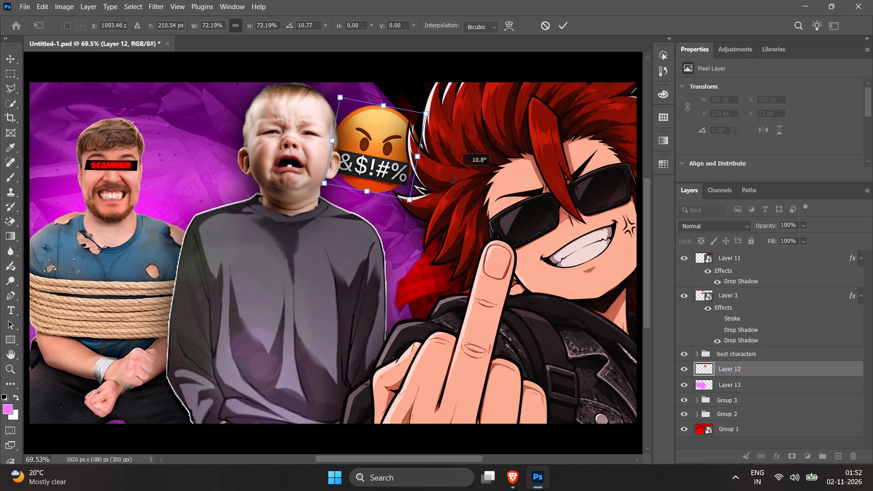
left_click_drag(453, 181, 453, 186)
left_click_drag(366, 152, 381, 125)
left_click_drag(753, 370, 762, 244)
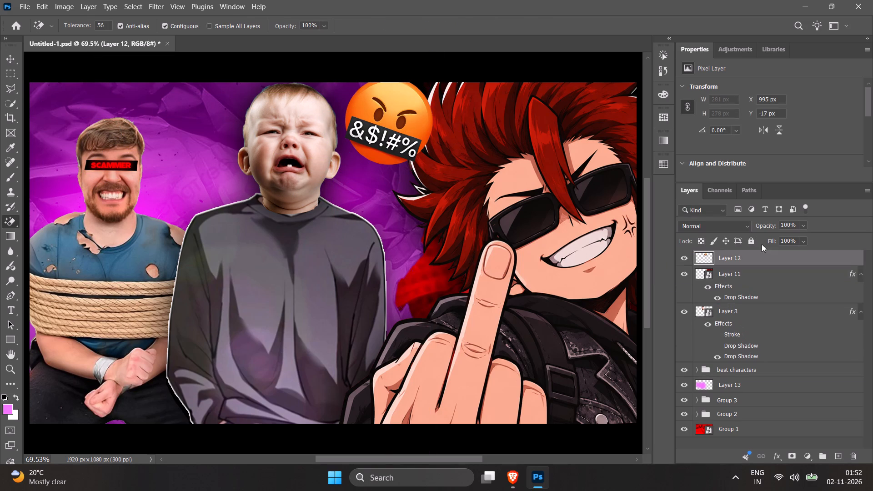
Scale the emoji to about 86% and position it at the canvas's upper edge between the SCAMMER man and the baby.
key("ctrl+t")
left_click_drag(413, 129, 487, 414)
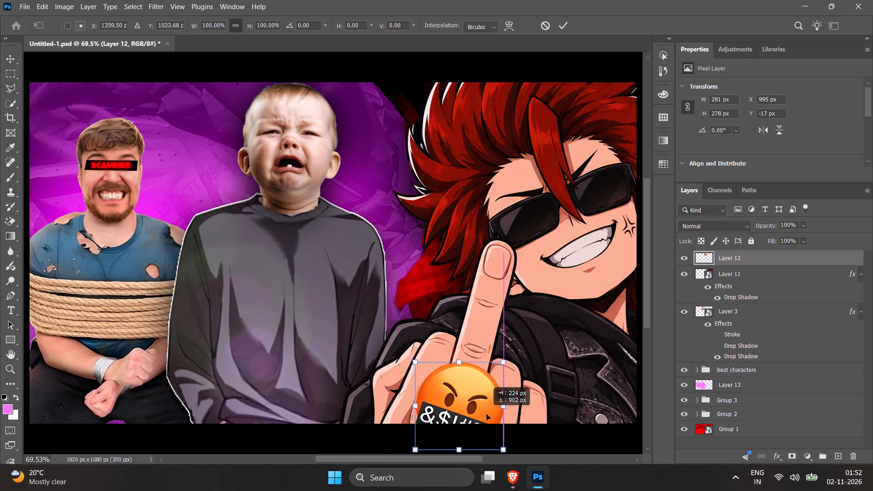
left_click_drag(487, 414, 307, 403)
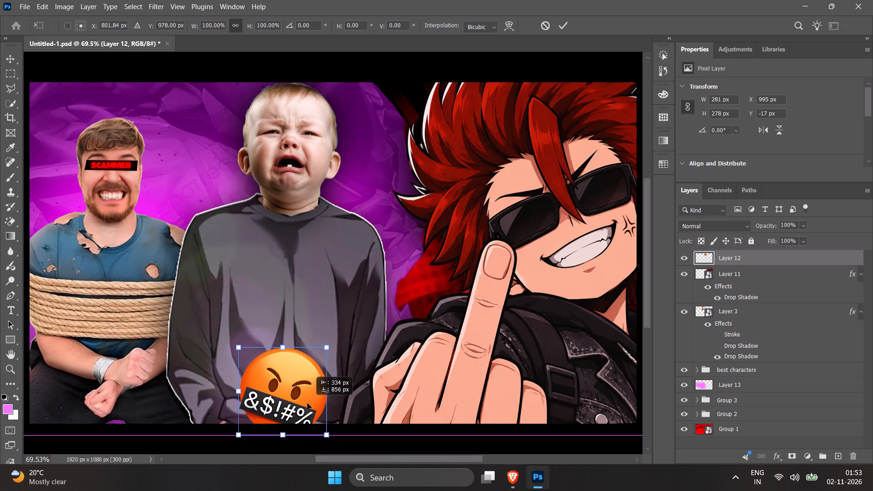
left_click_drag(307, 403, 95, 392)
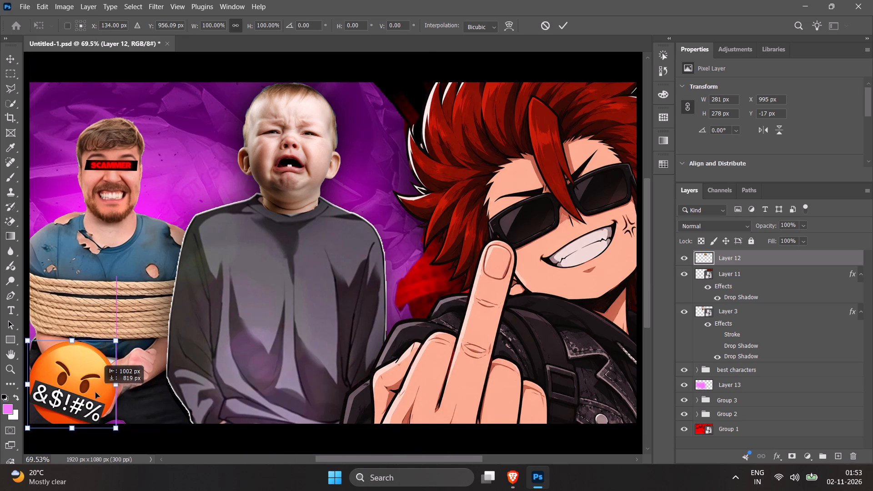
left_click_drag(95, 392, 95, 390)
left_click_drag(115, 385, 103, 384)
left_click_drag(82, 385, 104, 335)
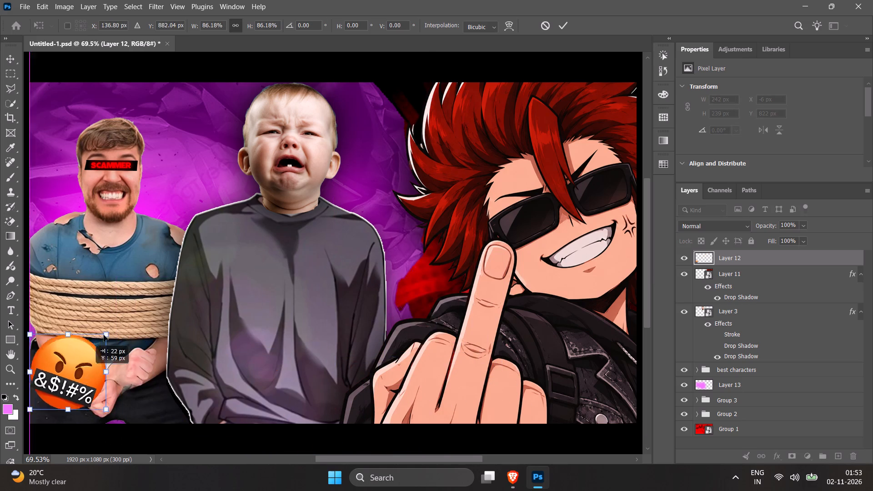
left_click_drag(104, 335, 192, 115)
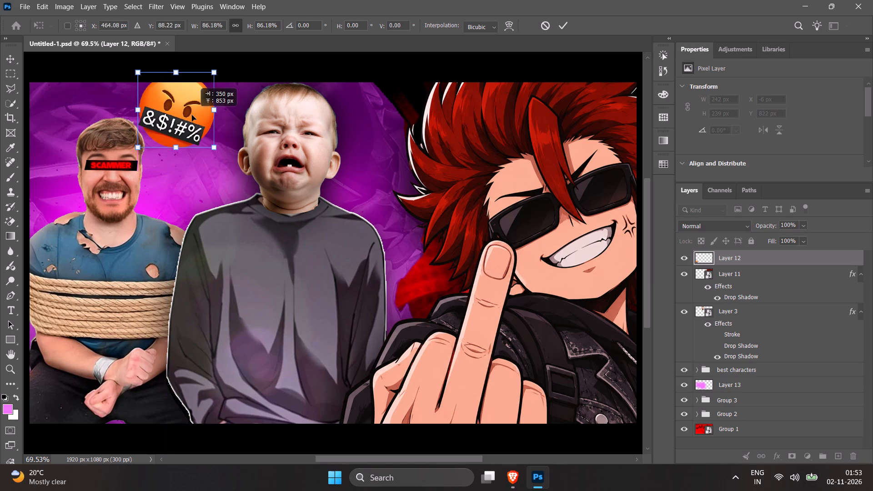
left_click_drag(192, 115, 193, 114)
Move Layer 12 with the emoji below Layer 13 in the layer stack.
left_click_drag(748, 256, 755, 367)
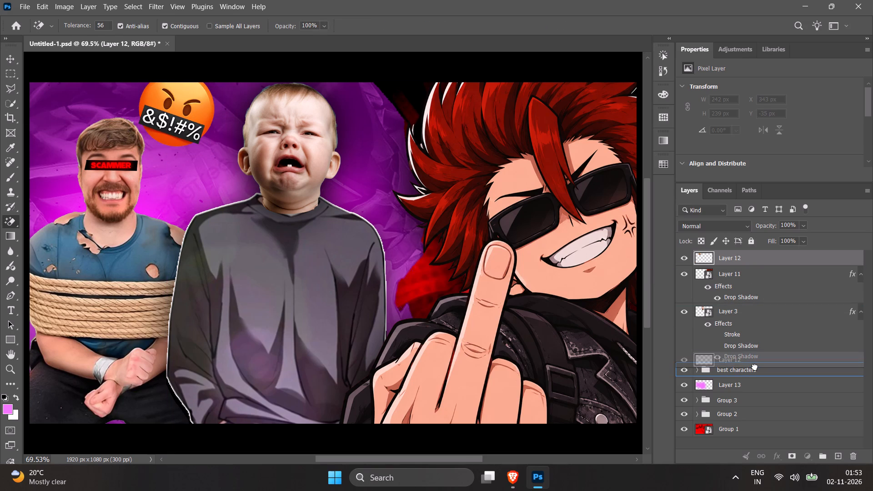
left_click_drag(755, 367, 756, 391)
left_click(751, 388)
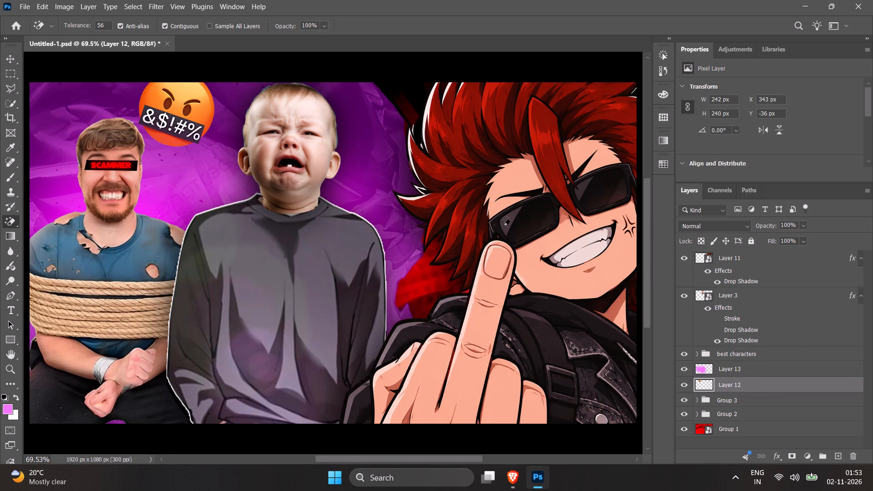
Apply three drop shadows to the emoji on Layer 12, including the 128 px and 49 px ones.
left_click(782, 386)
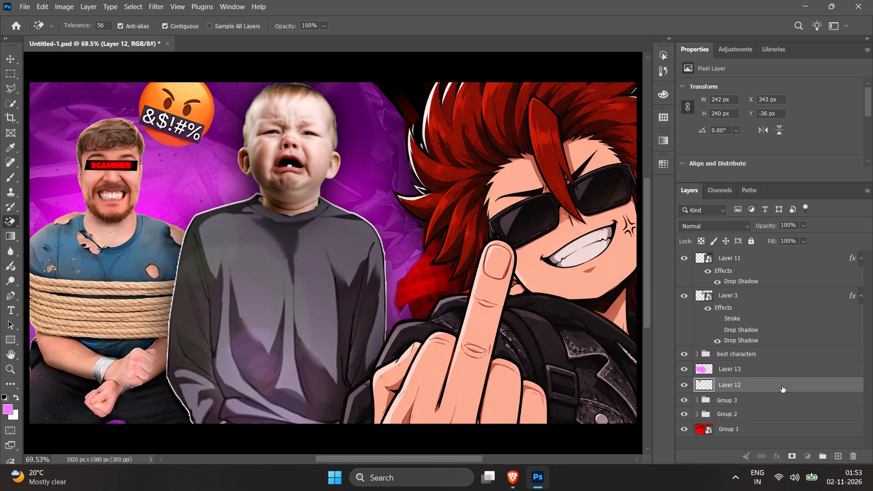
double_click(782, 386)
scroll(532, 354, "down", 4)
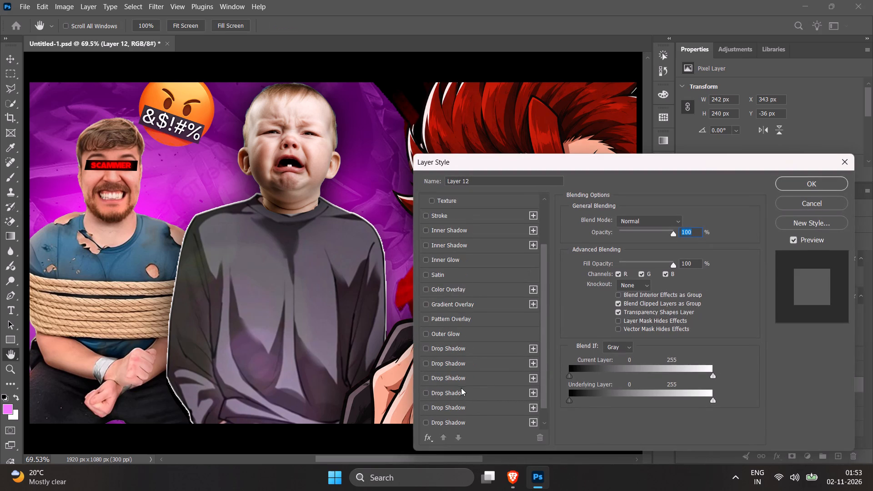
scroll(461, 388, "down", 5)
left_click(433, 422)
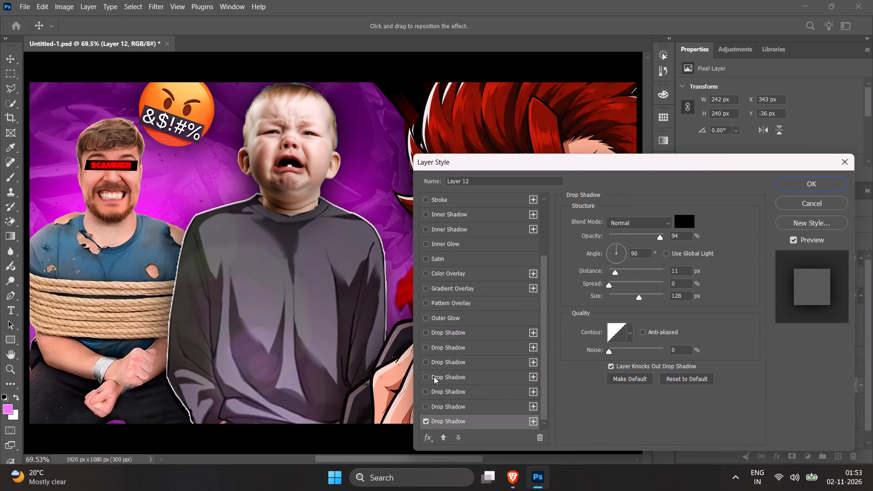
left_click(434, 376)
left_click(437, 357)
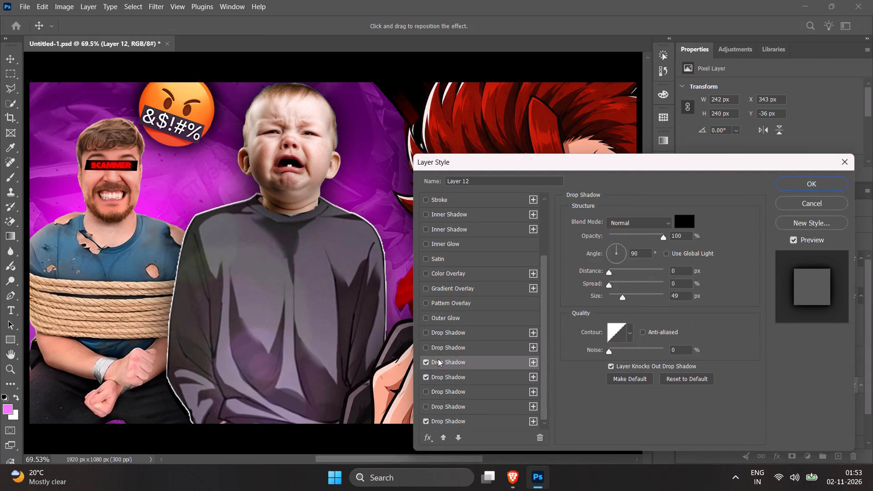
left_click(804, 181)
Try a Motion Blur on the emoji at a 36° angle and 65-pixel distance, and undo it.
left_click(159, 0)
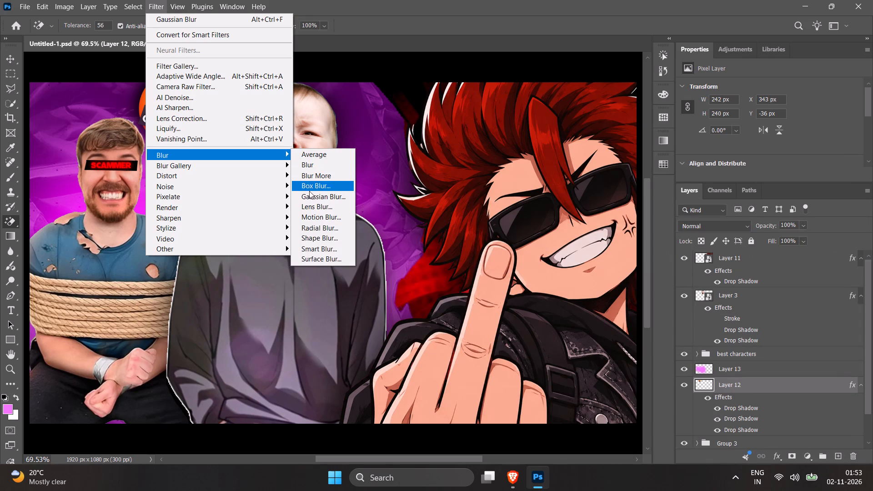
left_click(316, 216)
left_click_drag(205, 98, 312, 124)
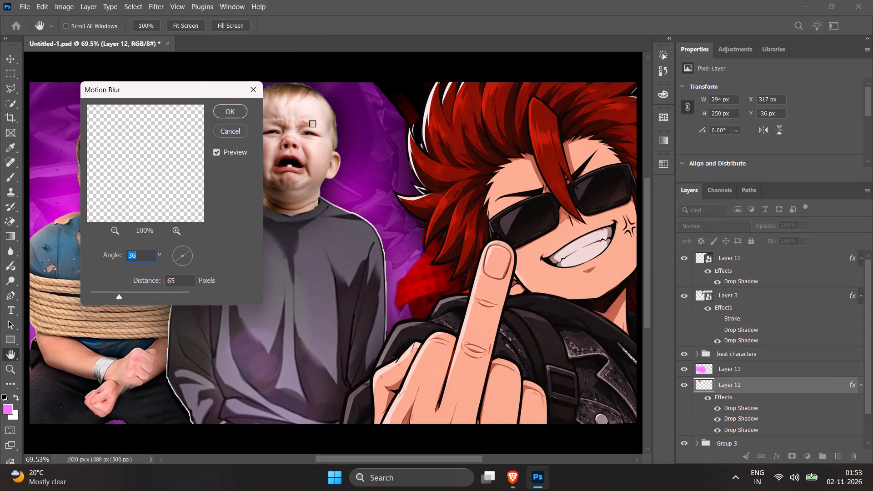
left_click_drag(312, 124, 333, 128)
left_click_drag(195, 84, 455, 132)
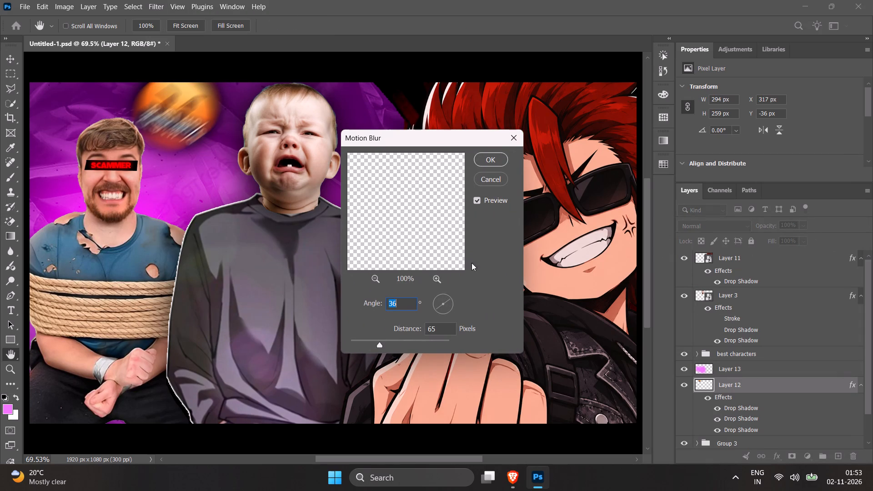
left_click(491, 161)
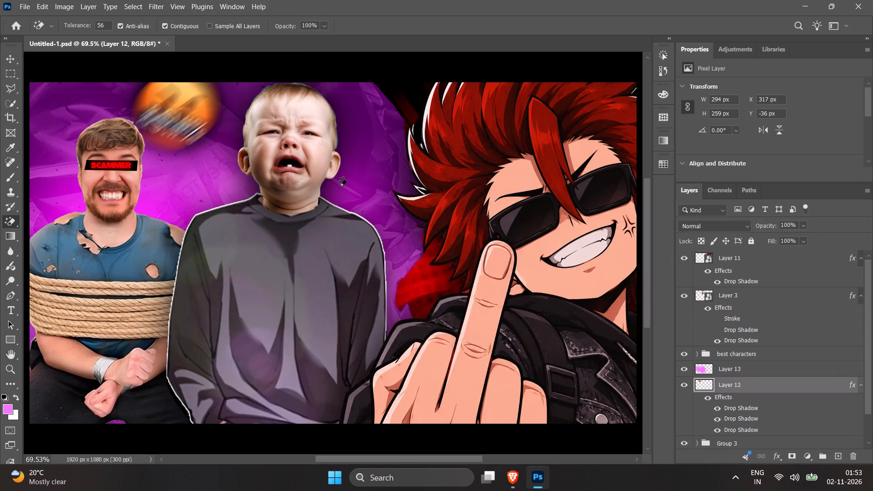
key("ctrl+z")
Apply a Motion Blur to the emoji with a 36° angle and a distance of 50 pixels.
left_click(164, 4)
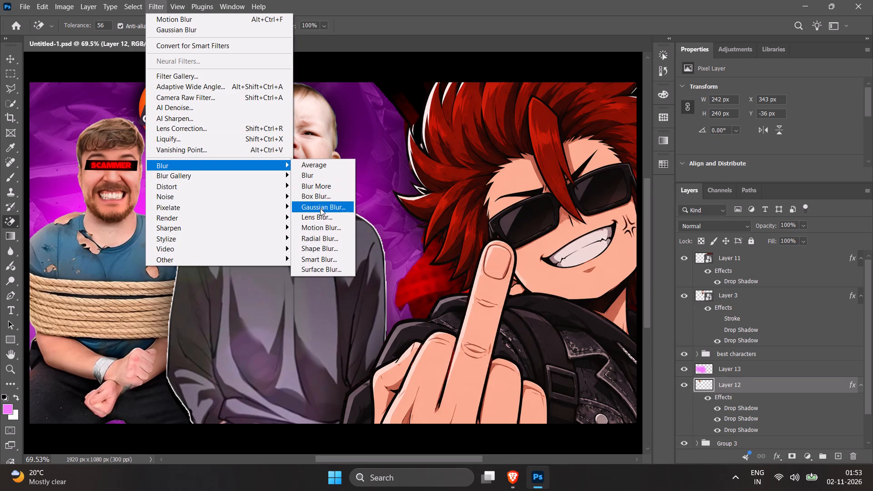
left_click(321, 229)
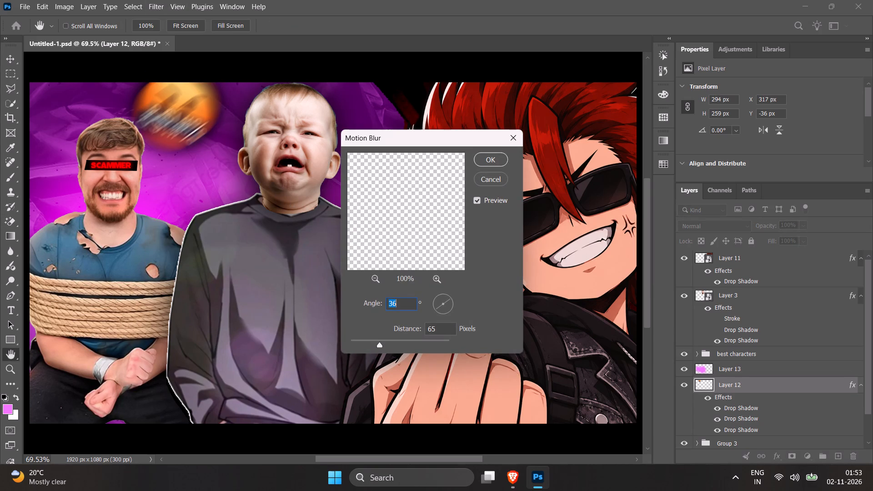
left_click_drag(442, 329, 394, 332)
type("50")
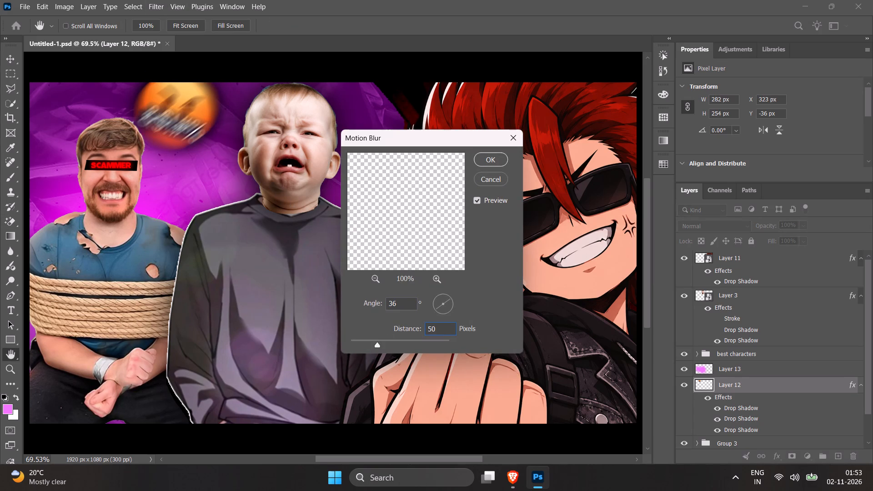
left_click(487, 162)
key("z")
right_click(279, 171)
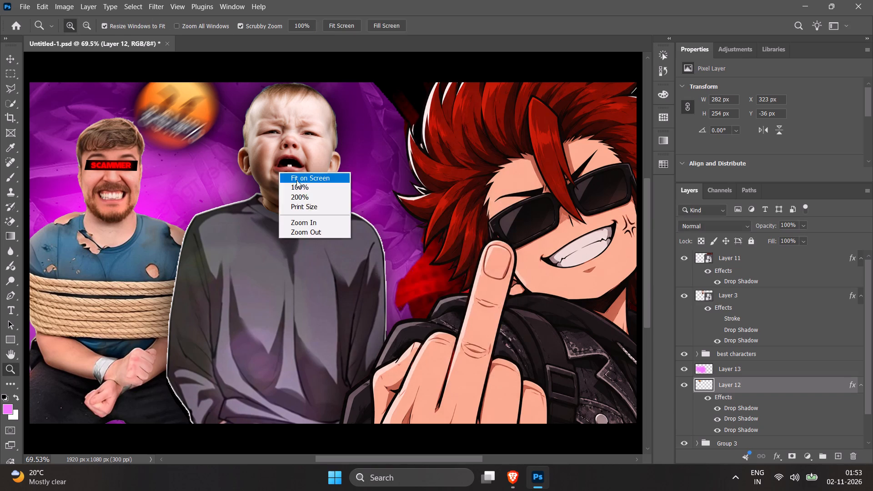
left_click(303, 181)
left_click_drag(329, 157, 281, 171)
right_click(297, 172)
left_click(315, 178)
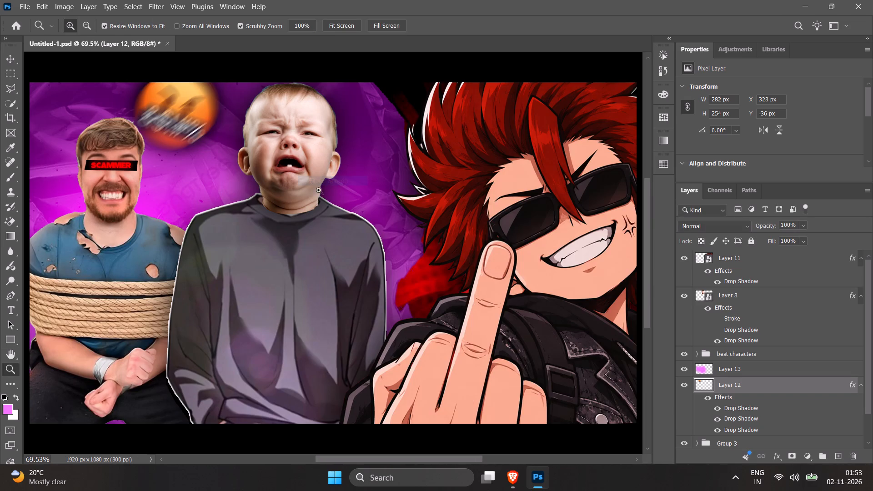
Add a new empty layer above Layer 11.
scroll(738, 342, "up", 3)
left_click(753, 261)
left_click(843, 460)
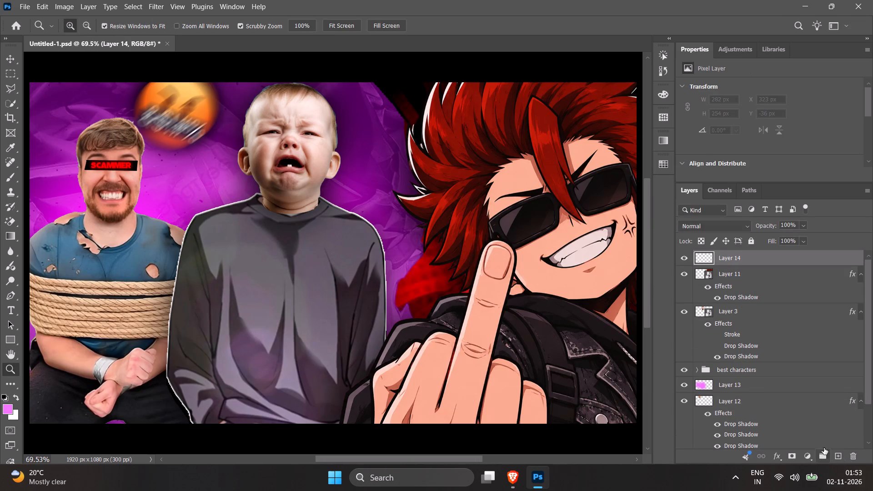
Activate the Horizontal Type tool for adding title text on Layer 14.
key("t")
key("t")
type("tt")
key("t")
key("t")
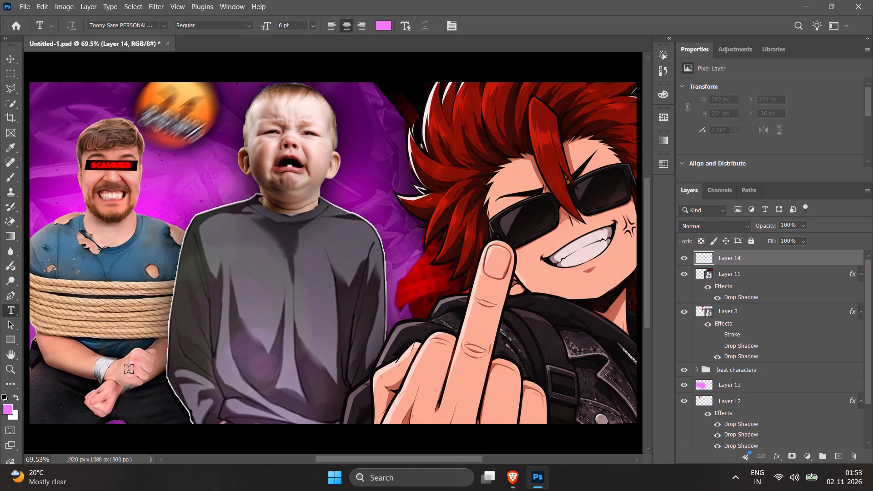
Switch to the browser and examine the title text on Prov!fy's YouTube video thumbnails for reference.
key("alt+Tab")
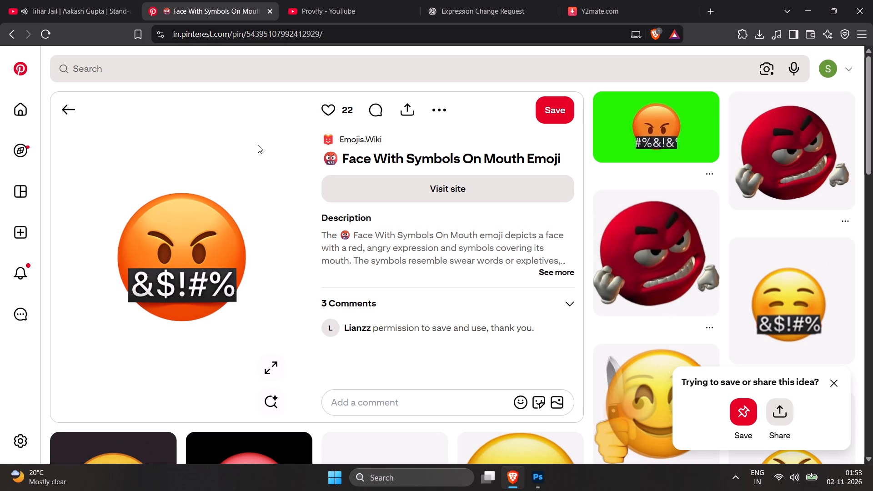
left_click(83, 0)
left_click(185, 15)
left_click(286, 20)
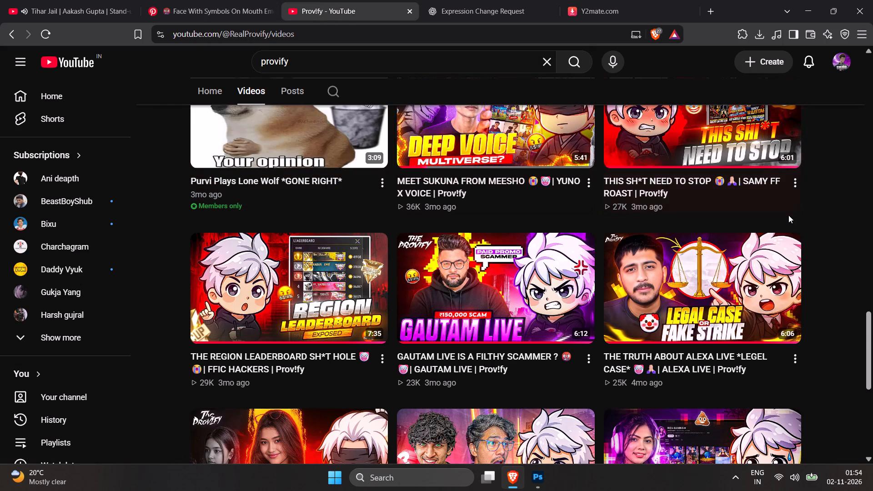
scroll(802, 225, "down", 1)
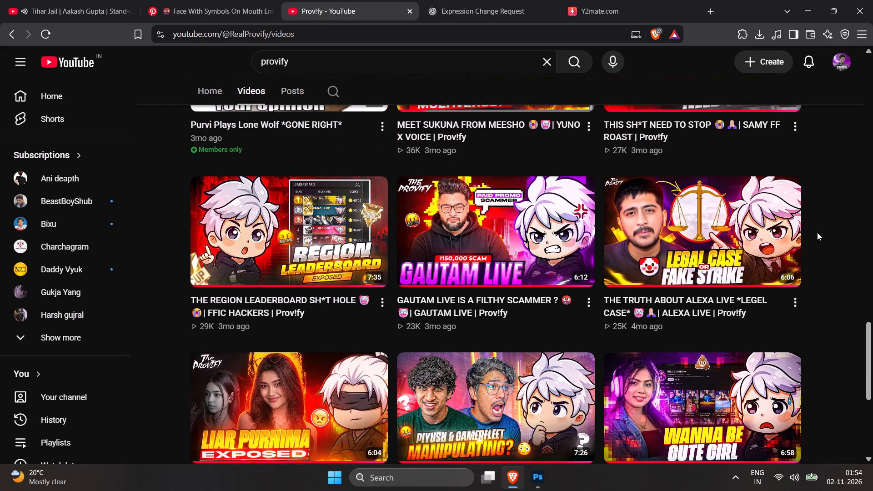
scroll(816, 235, "down", 1)
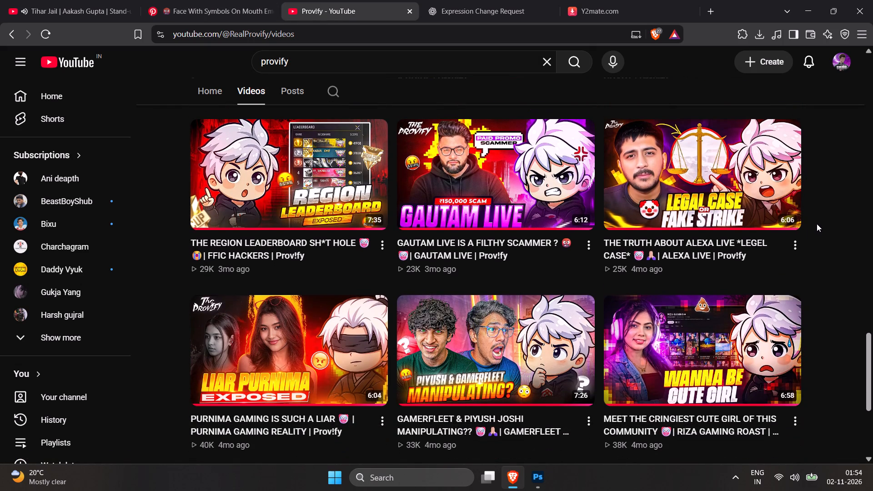
key("alt+Tab")
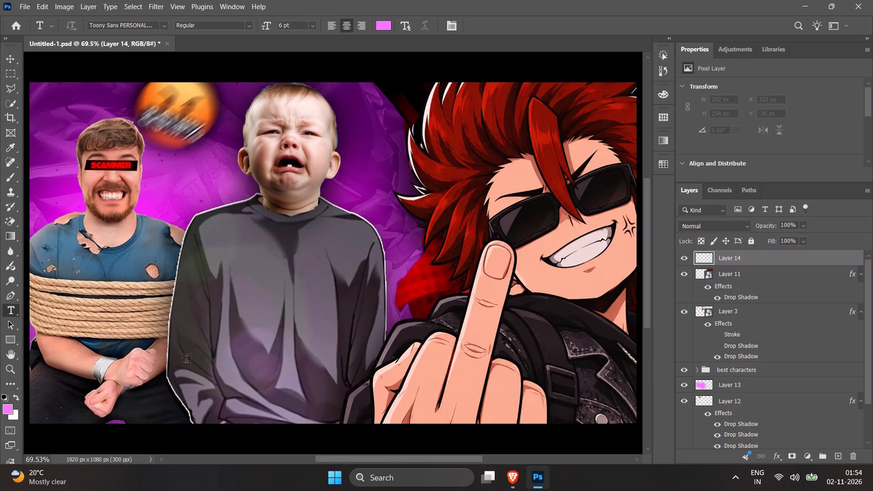
In Photoshop, add the text "Thanks Jimmy" over the lower part of the thumbnail, between the tied man and the baby.
left_click(161, 358)
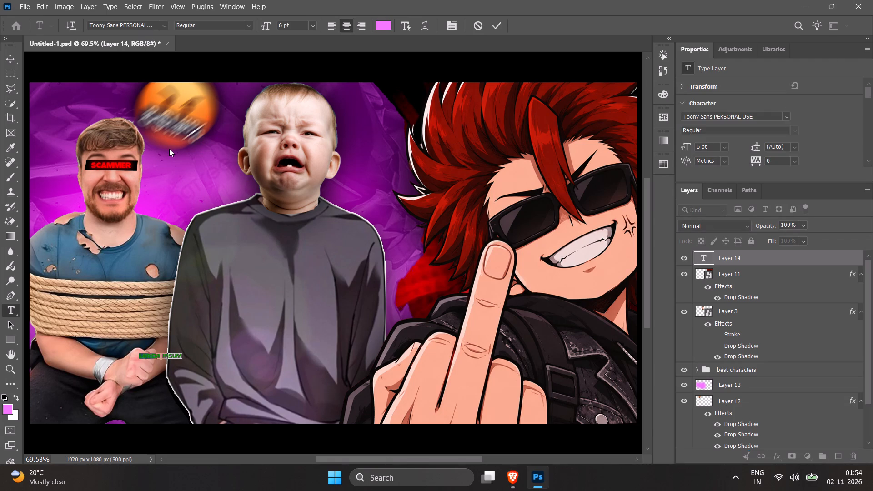
type("Thanks")
key("space")
type("Jimmy")
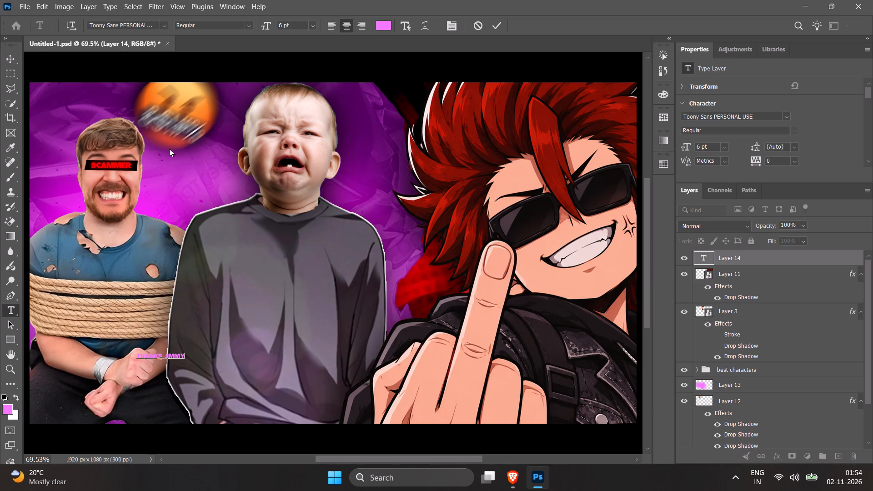
left_click(759, 261)
Enlarge the Thanks Jimmy text to about 42 pt and place it across the lower part of the characters.
key("ctrl+t")
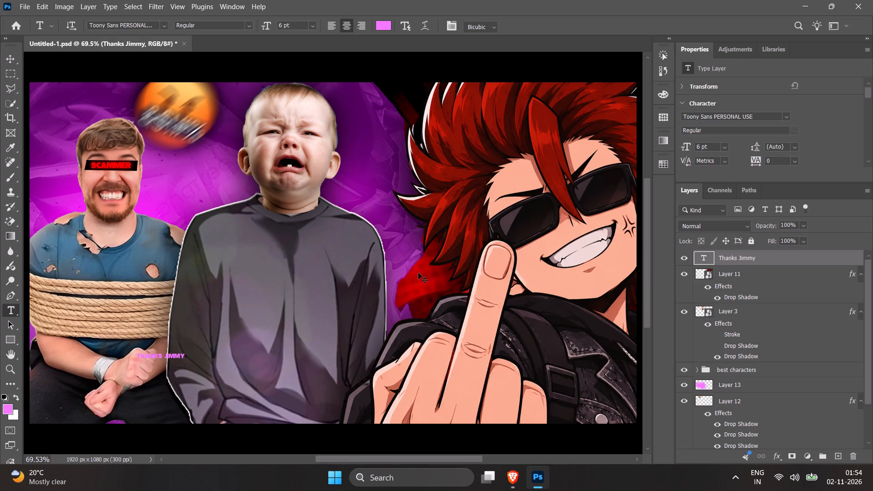
left_click_drag(160, 362, 161, 391)
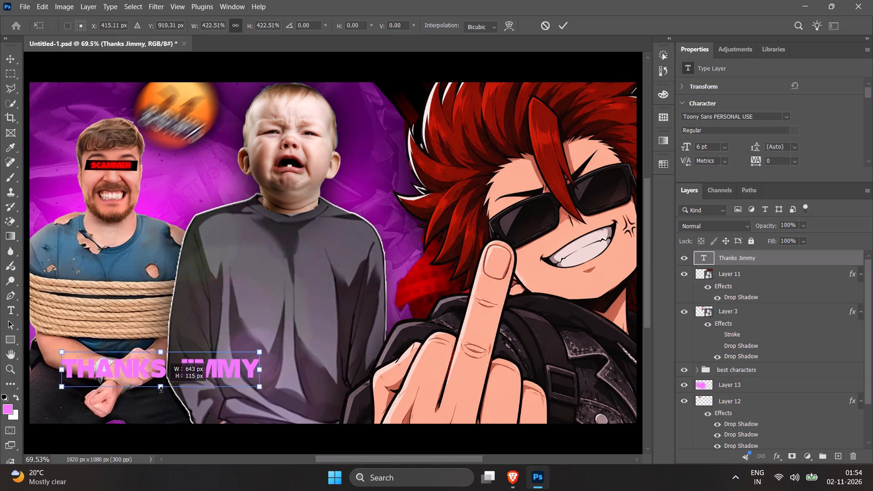
left_click_drag(161, 391, 161, 398)
left_click_drag(162, 370, 283, 379)
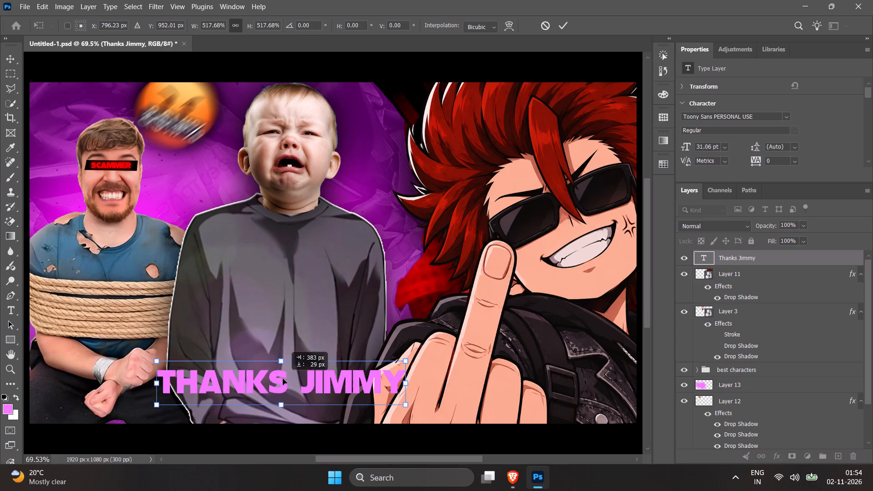
left_click_drag(283, 379, 259, 378)
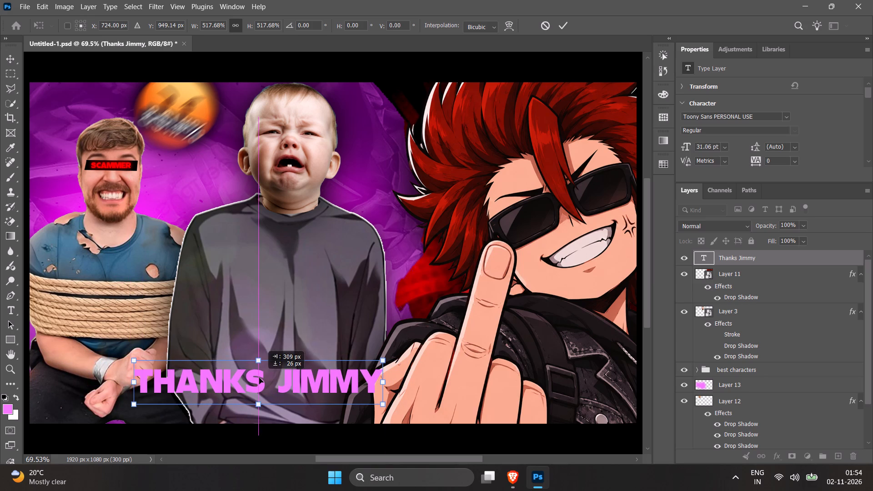
left_click_drag(259, 378, 246, 379)
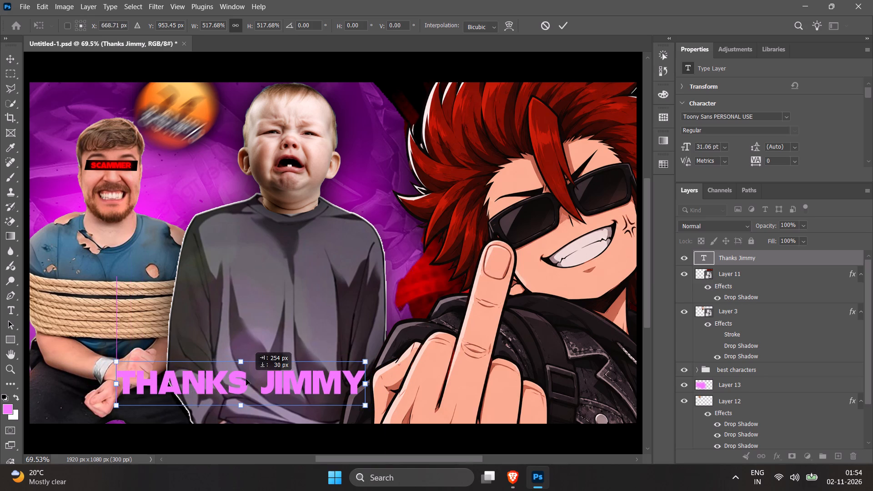
left_click_drag(246, 379, 223, 377)
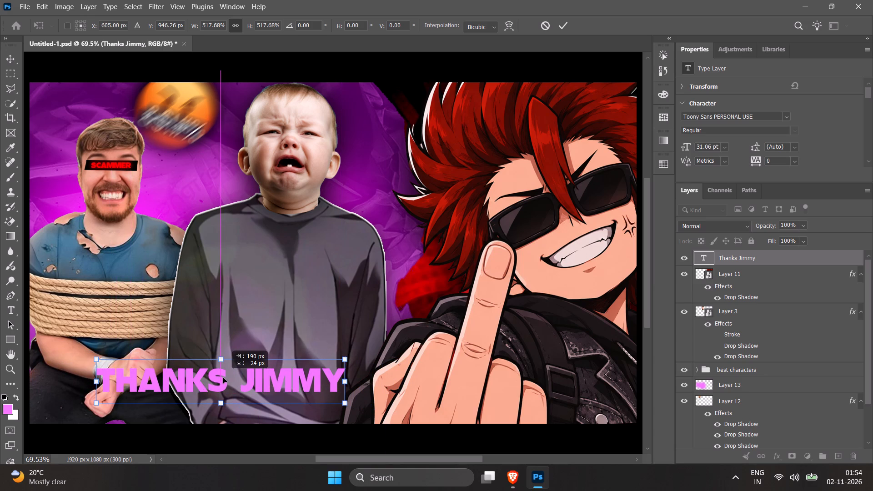
left_click_drag(223, 377, 274, 378)
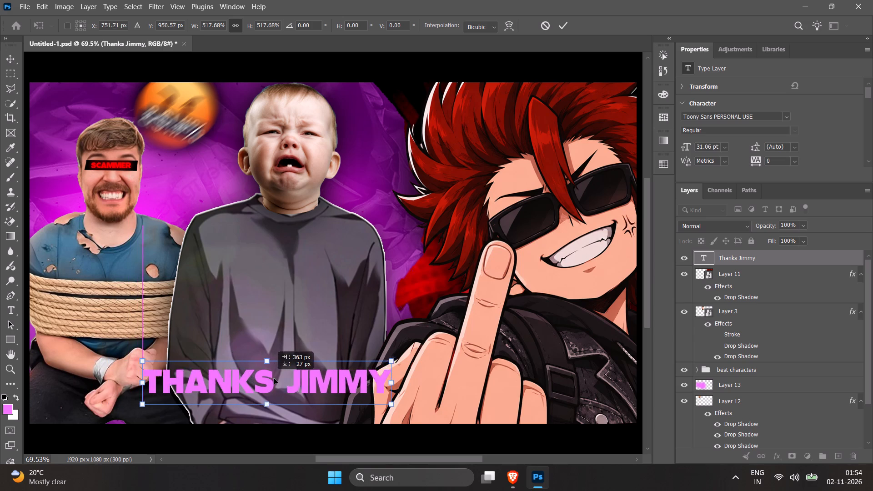
left_click_drag(274, 378, 327, 380)
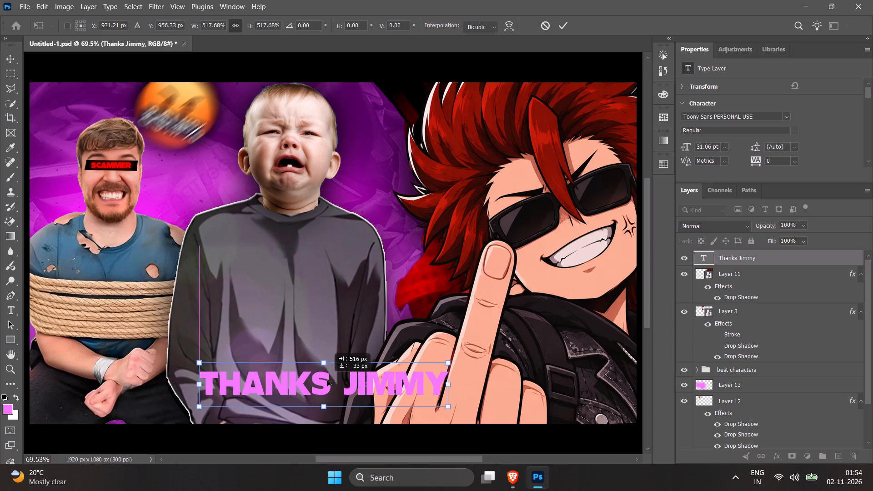
left_click_drag(327, 380, 335, 377)
left_click_drag(331, 363, 331, 363)
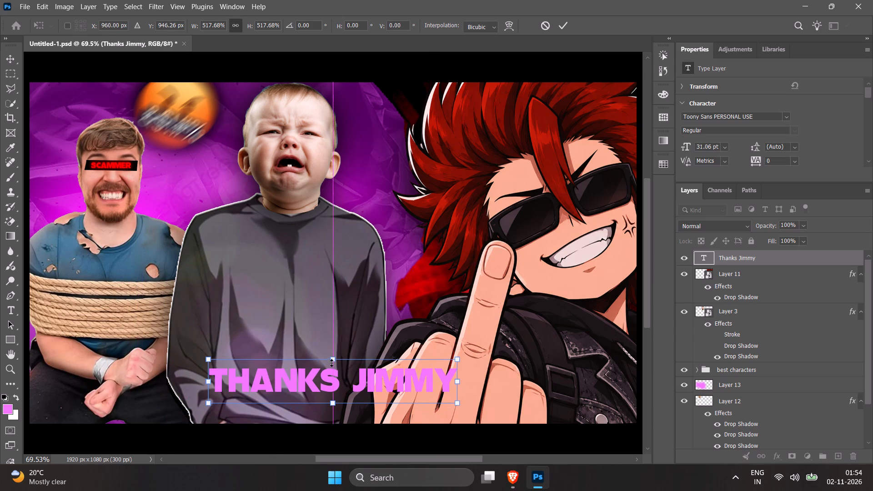
left_click_drag(331, 363, 334, 347)
left_click_drag(357, 366, 316, 360)
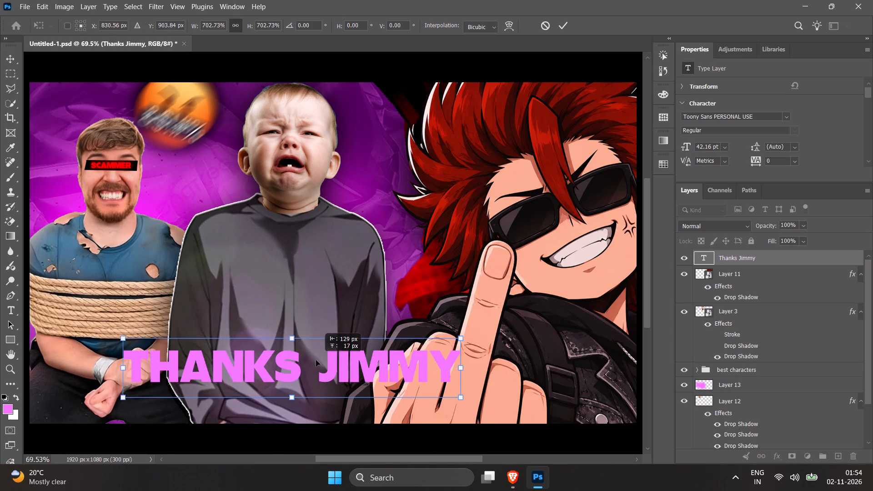
left_click_drag(316, 360, 312, 359)
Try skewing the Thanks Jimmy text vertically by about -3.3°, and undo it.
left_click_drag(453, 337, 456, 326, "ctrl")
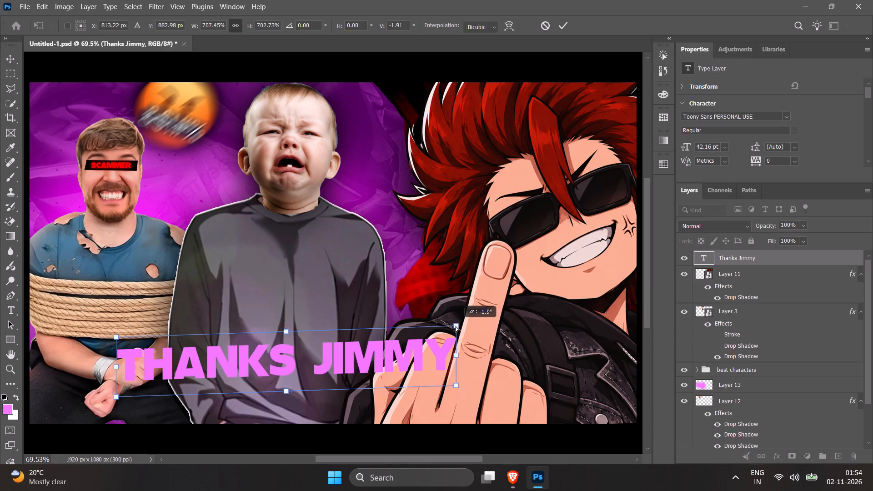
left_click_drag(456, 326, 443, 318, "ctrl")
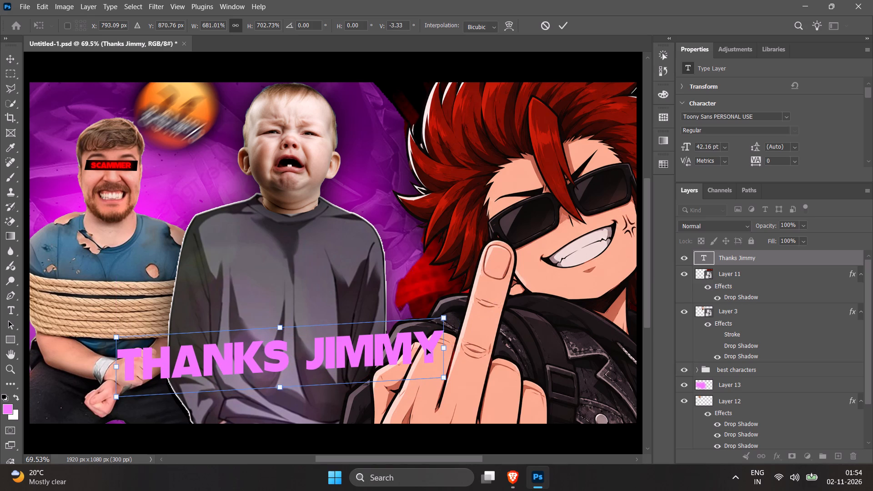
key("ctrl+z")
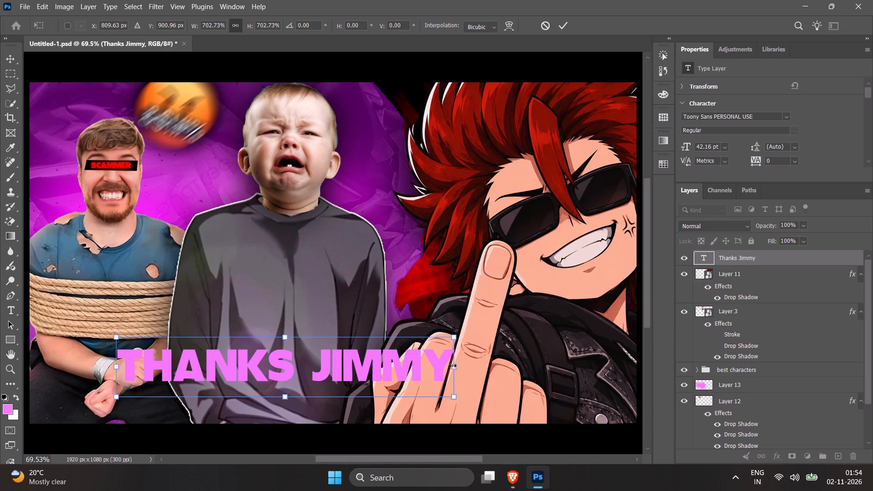
Scale the Thanks Jimmy text down to about 37 pt and move it slightly up over the baby's sweater.
left_click_drag(287, 339, 283, 346)
left_click_drag(292, 366, 292, 354)
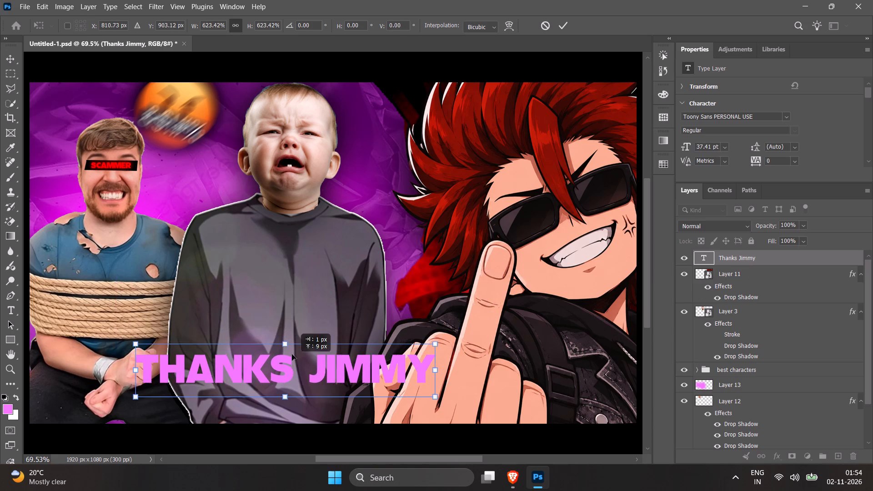
left_click_drag(292, 354, 292, 352)
left_click(745, 259)
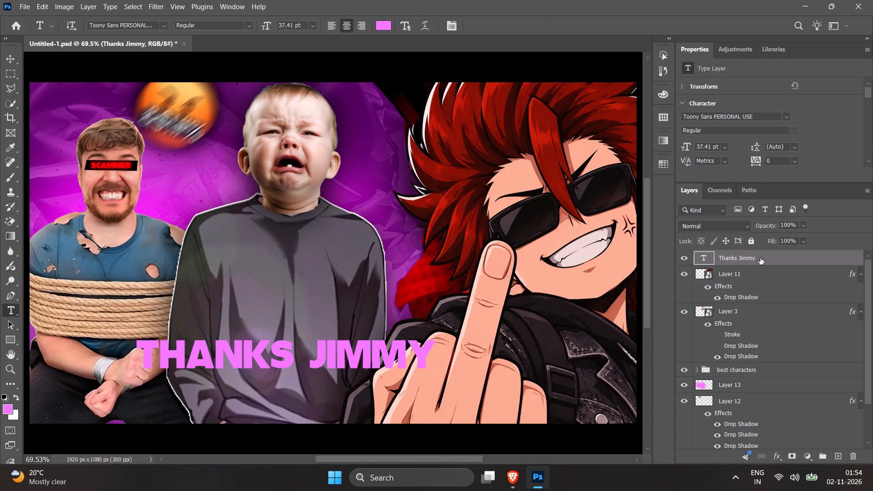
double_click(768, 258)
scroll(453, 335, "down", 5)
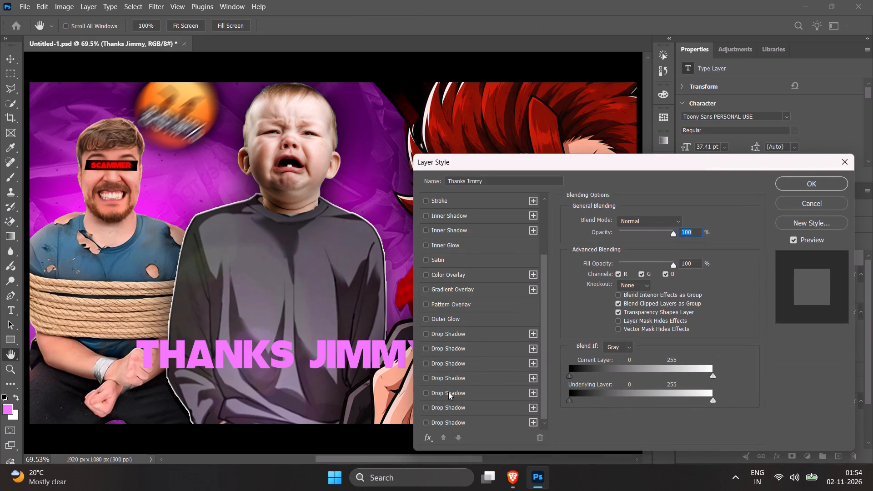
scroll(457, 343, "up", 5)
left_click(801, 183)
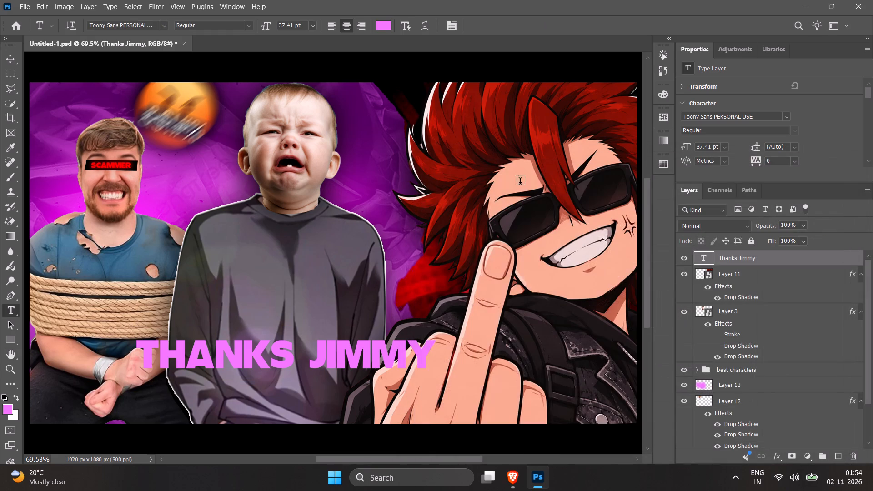
Change the Thanks Jimmy text color to white (#ffffff).
left_click(386, 29)
left_click_drag(578, 141, 502, 118)
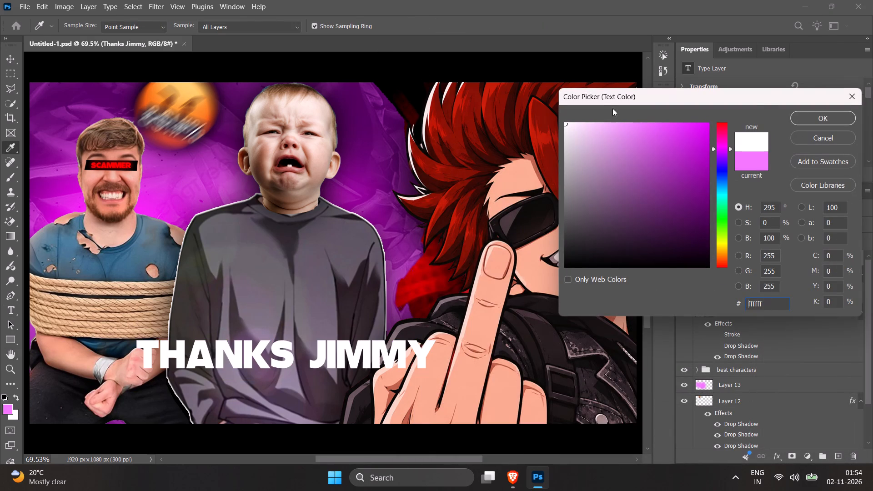
left_click(815, 117)
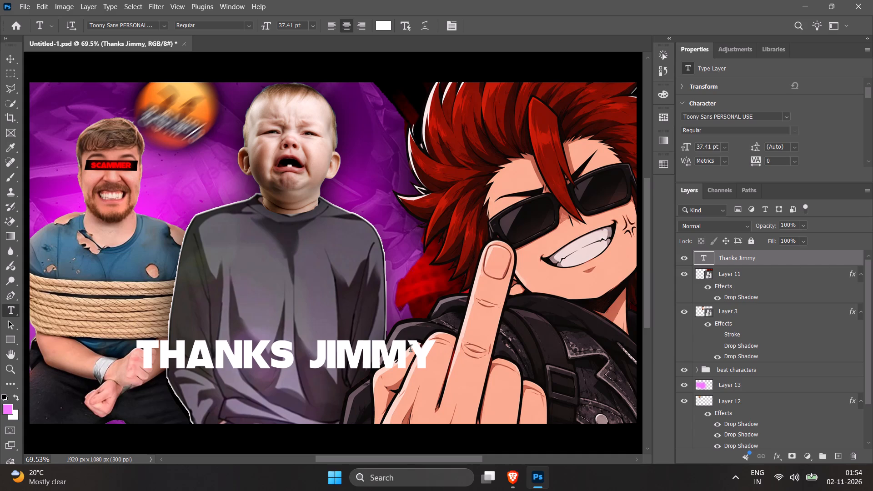
Change the font of the whole Thanks Jimmy text to Proxima Nova Black.
left_click_drag(428, 353, 112, 376)
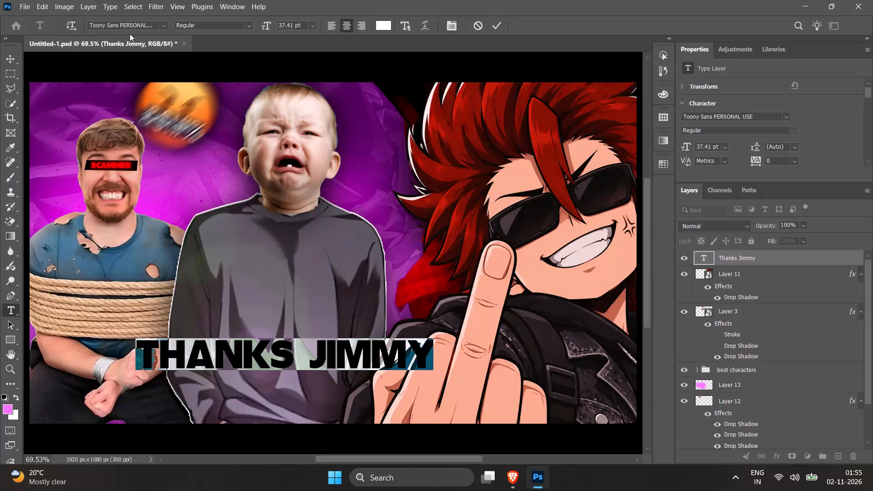
left_click(131, 29)
type("proc")
key("BackSpace")
key("x")
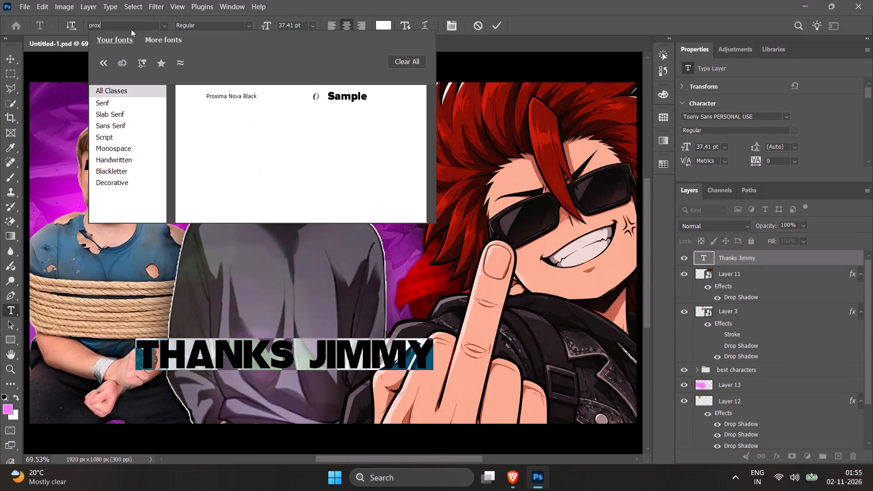
left_click(236, 96)
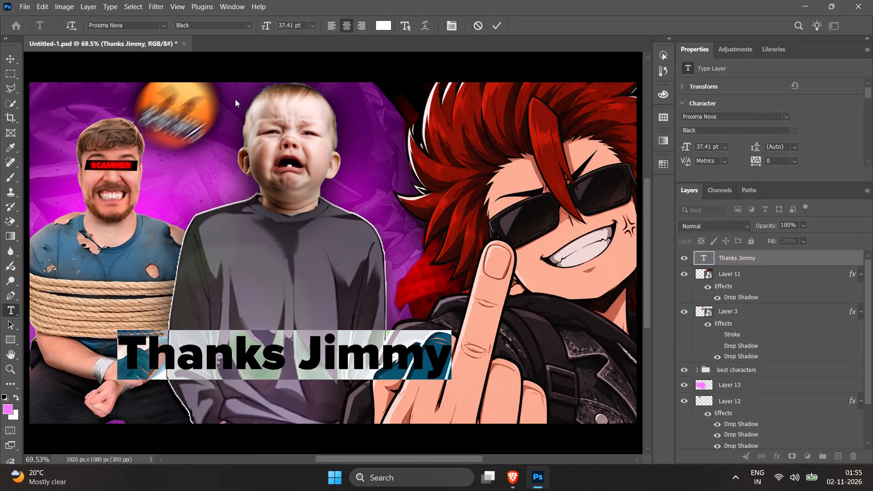
Retype the title text in capitals as "THANKS JIMMY".
type("THANKS")
key("space")
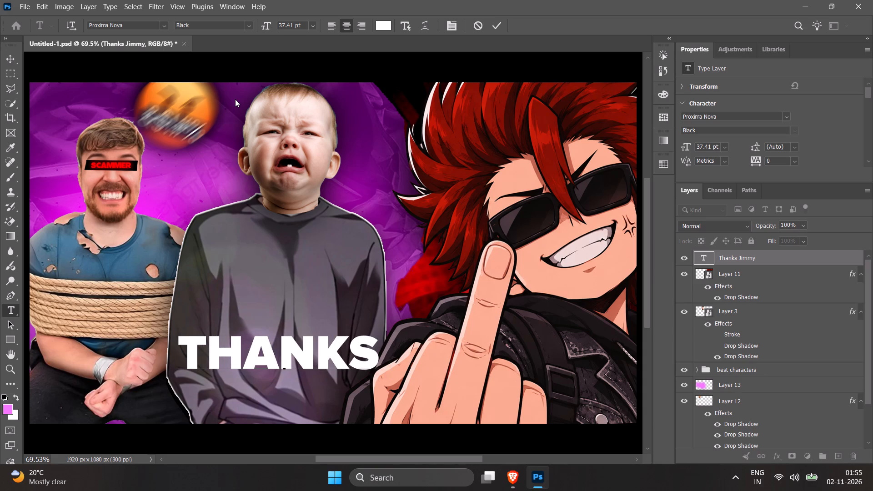
key("shift+j")
type("Imm")
key("BackSpace")
key("BackSpace")
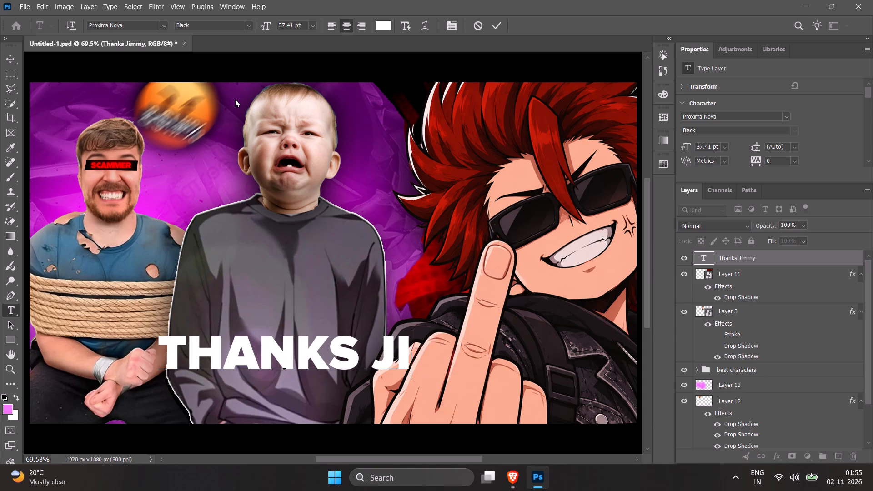
type("MMY")
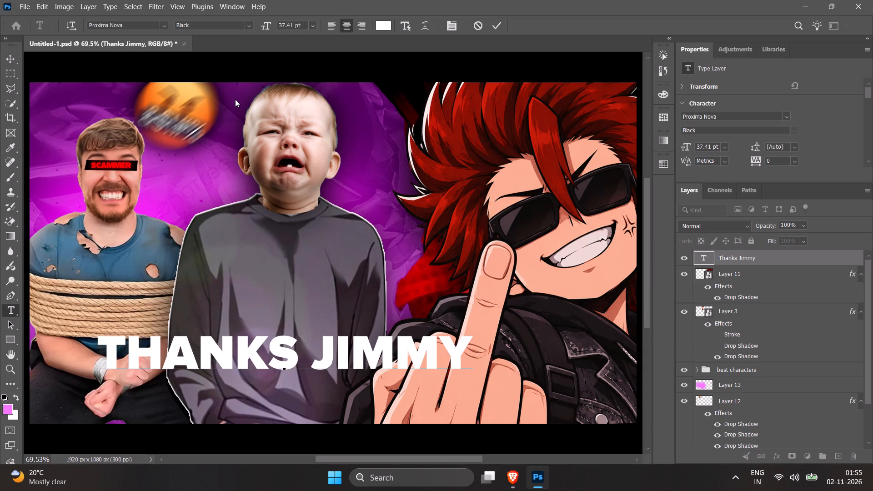
left_click(761, 259)
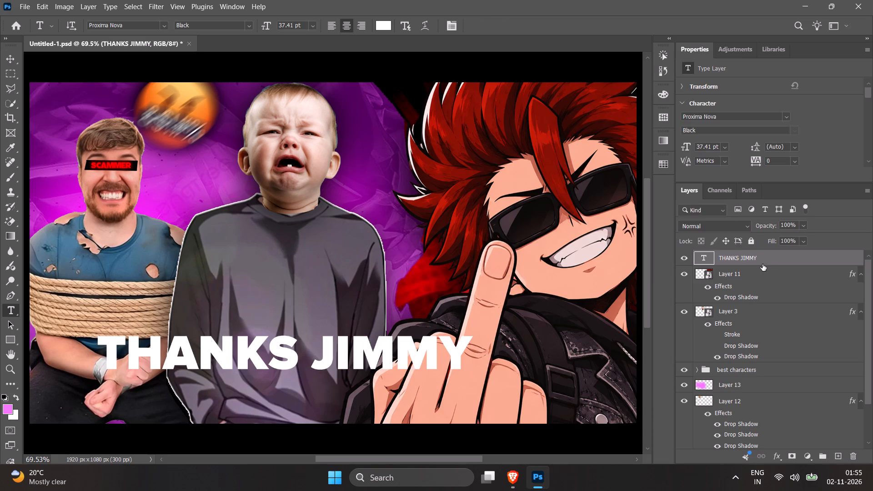
Duplicate the THANKS JIMMY text layer.
key("ctrl+j")
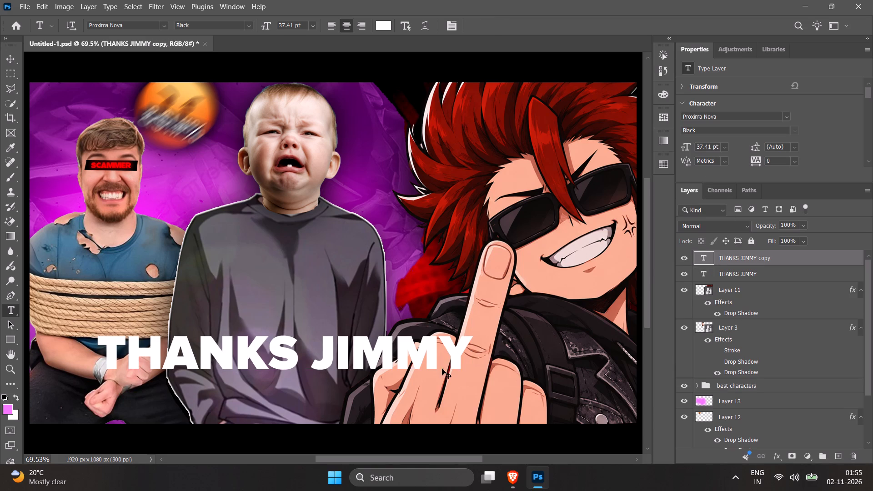
Move the duplicated THANKS JIMMY text about 125 px down so it sits as a second line directly below the original.
key("ctrl+t")
left_click_drag(334, 369, 325, 407)
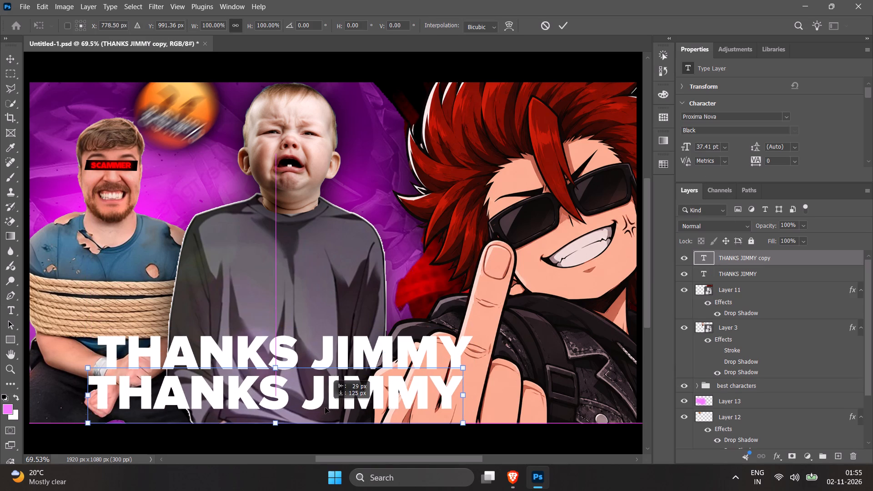
left_click_drag(325, 407, 330, 404)
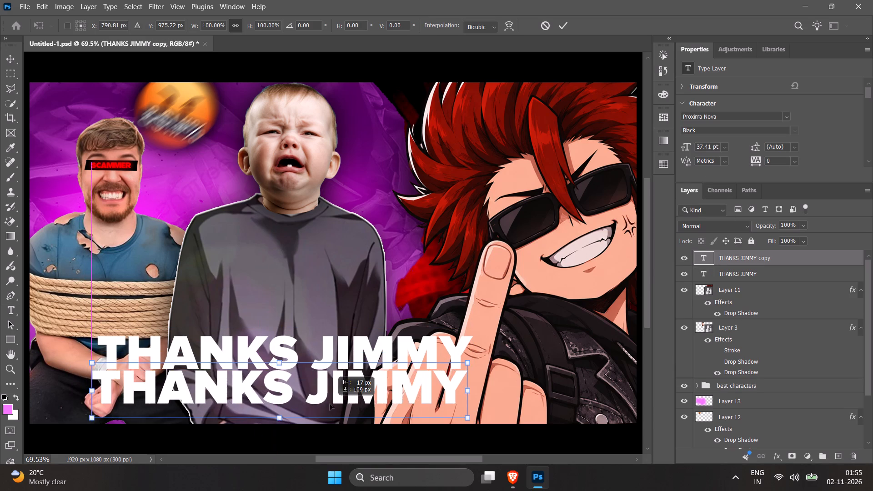
left_click_drag(330, 404, 310, 404)
key("ctrl+z")
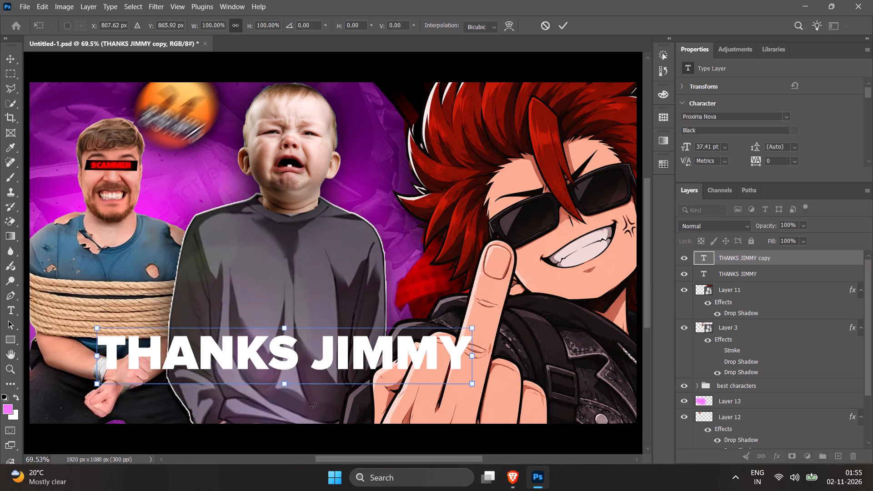
left_click_drag(303, 367, 306, 404)
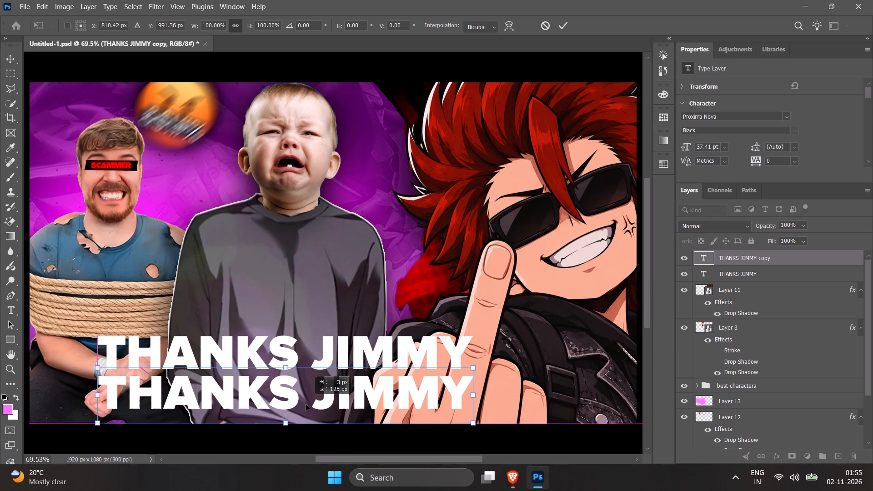
left_click_drag(306, 404, 306, 405)
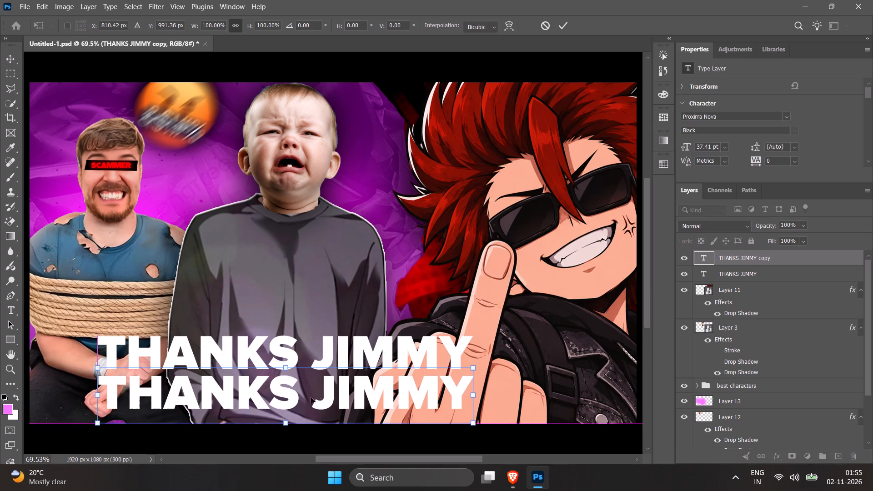
left_click(779, 258)
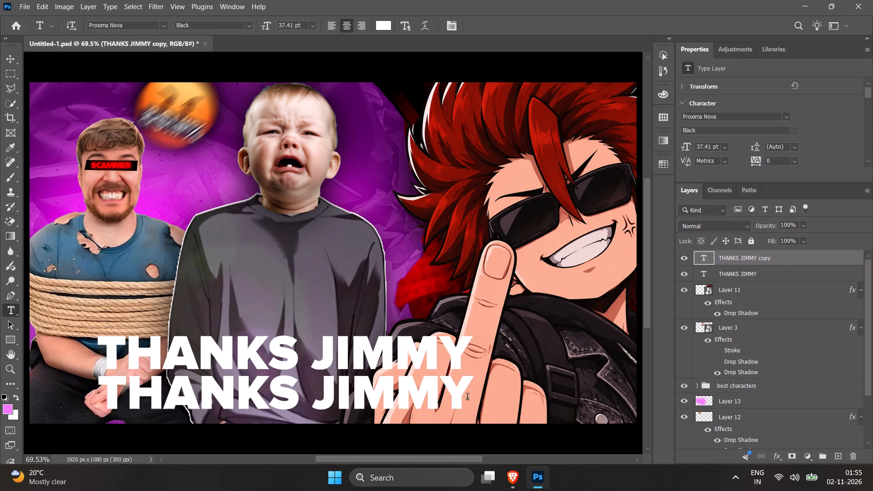
key("Left")
key("ctrl+t")
key("Left")
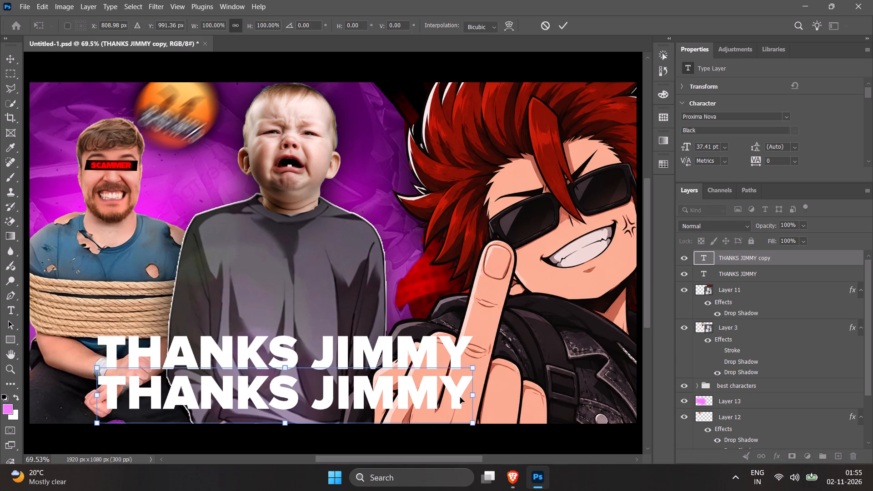
key("Right")
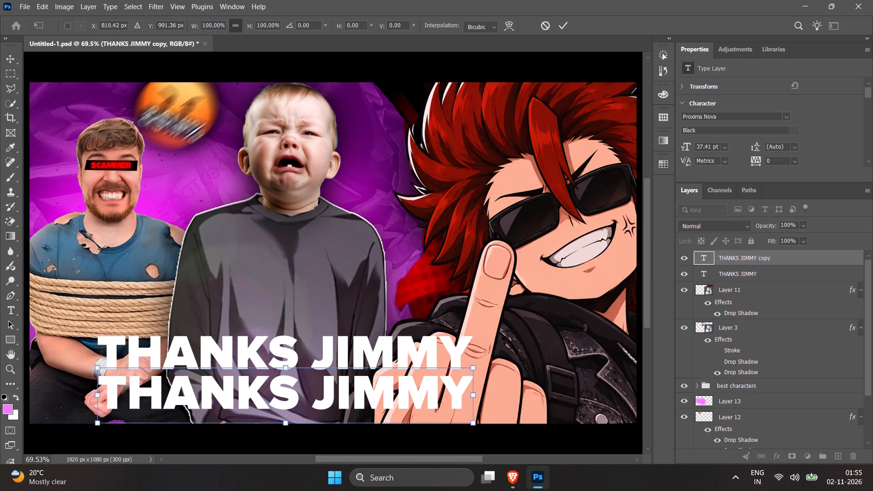
left_click(776, 261)
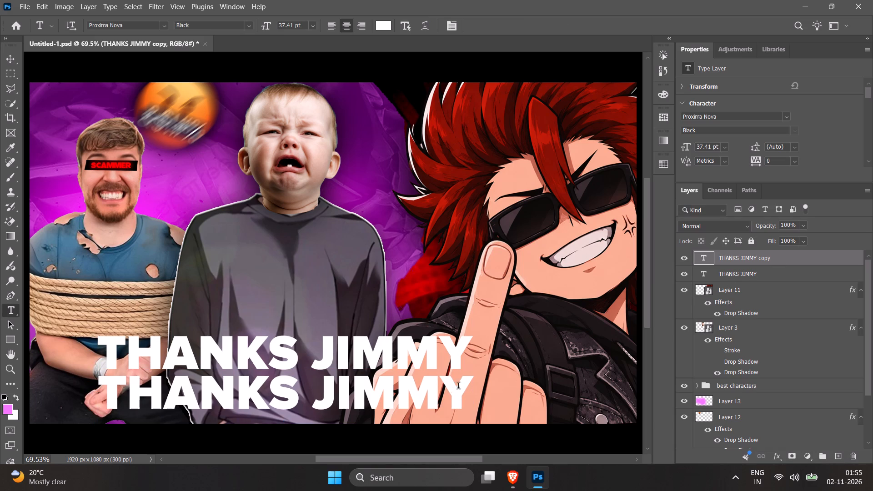
Replace the text of the lower THANKS JIMMY copy with "SCAMMERS".
left_click_drag(465, 388, 102, 386)
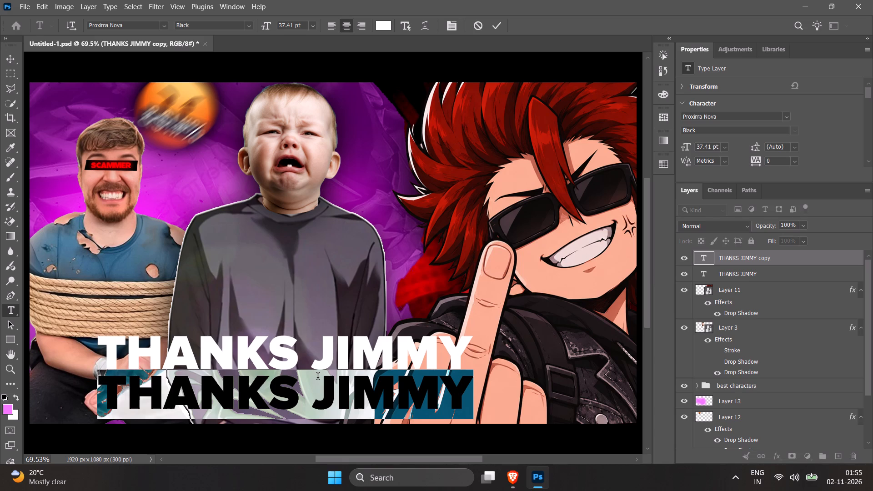
key("shift+s")
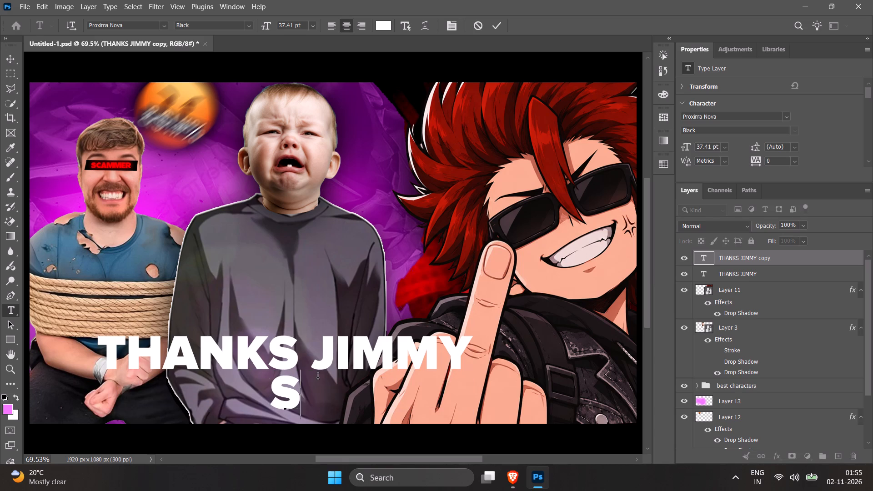
type("CAMMERS")
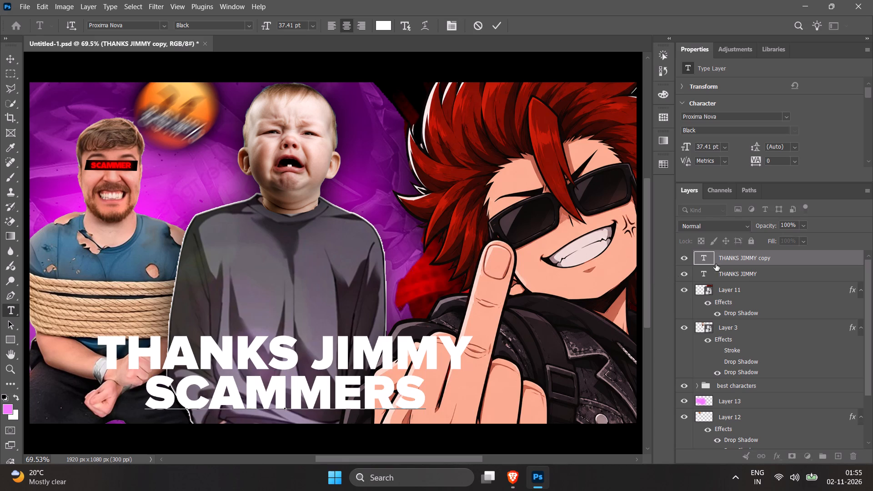
left_click(775, 264)
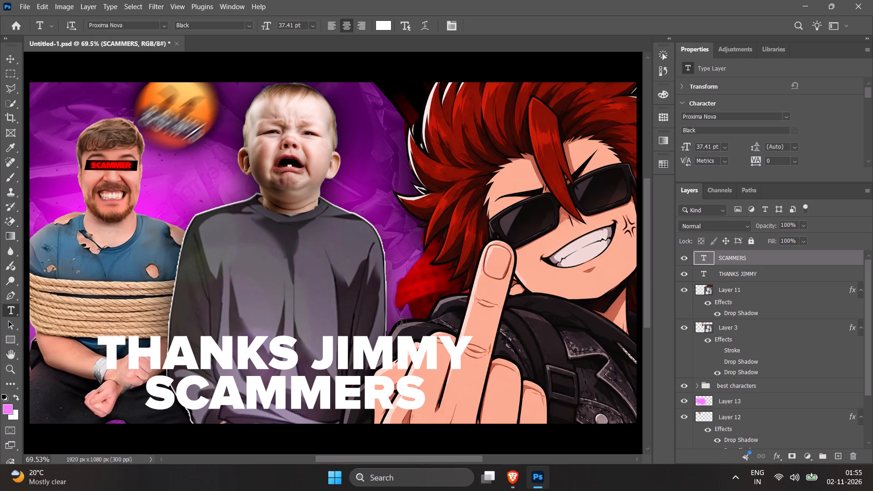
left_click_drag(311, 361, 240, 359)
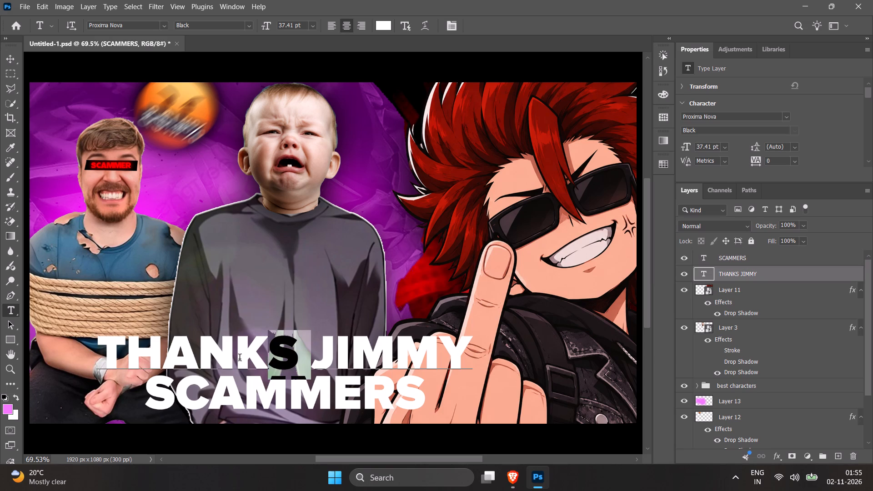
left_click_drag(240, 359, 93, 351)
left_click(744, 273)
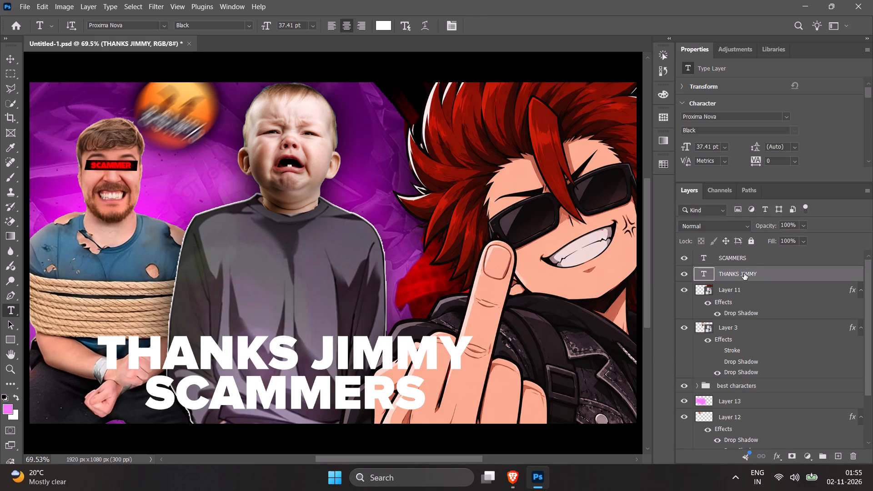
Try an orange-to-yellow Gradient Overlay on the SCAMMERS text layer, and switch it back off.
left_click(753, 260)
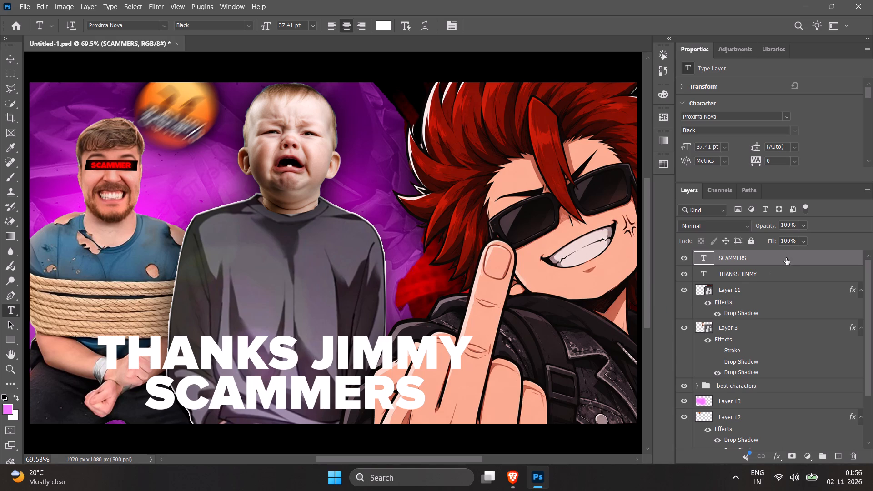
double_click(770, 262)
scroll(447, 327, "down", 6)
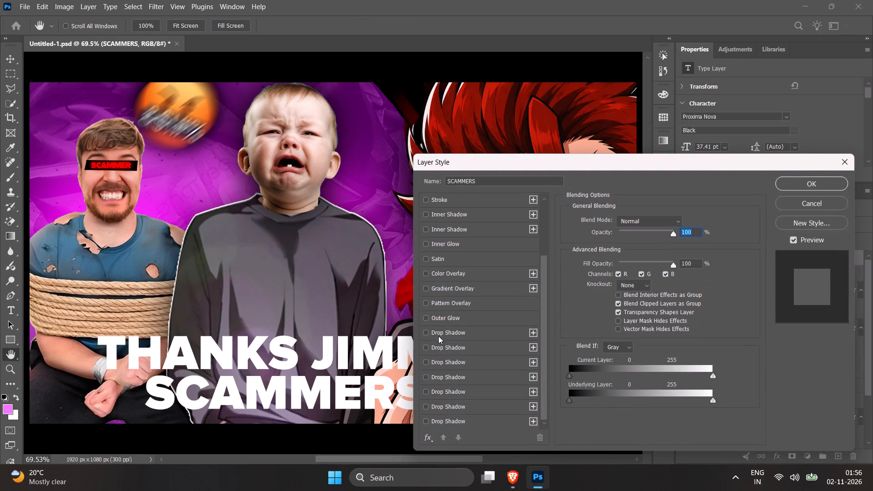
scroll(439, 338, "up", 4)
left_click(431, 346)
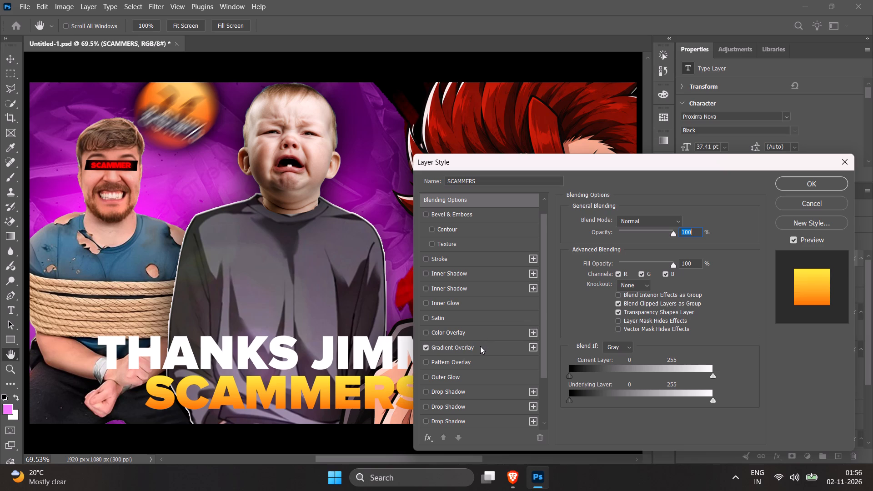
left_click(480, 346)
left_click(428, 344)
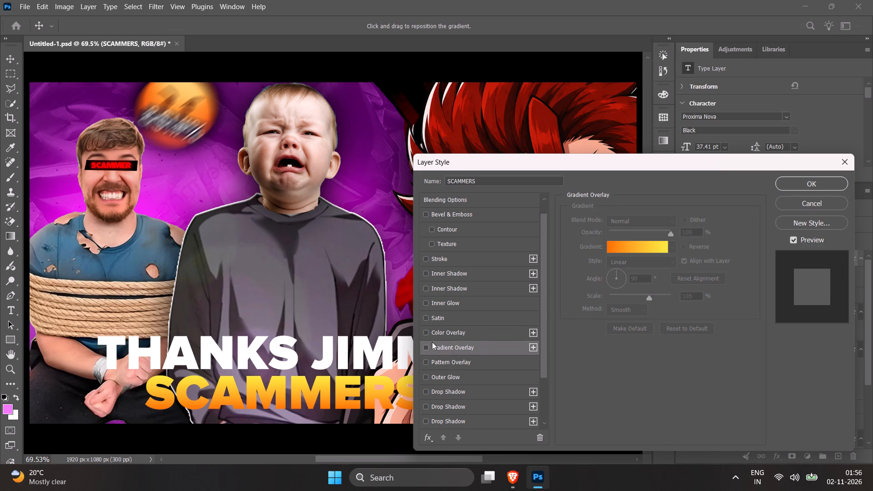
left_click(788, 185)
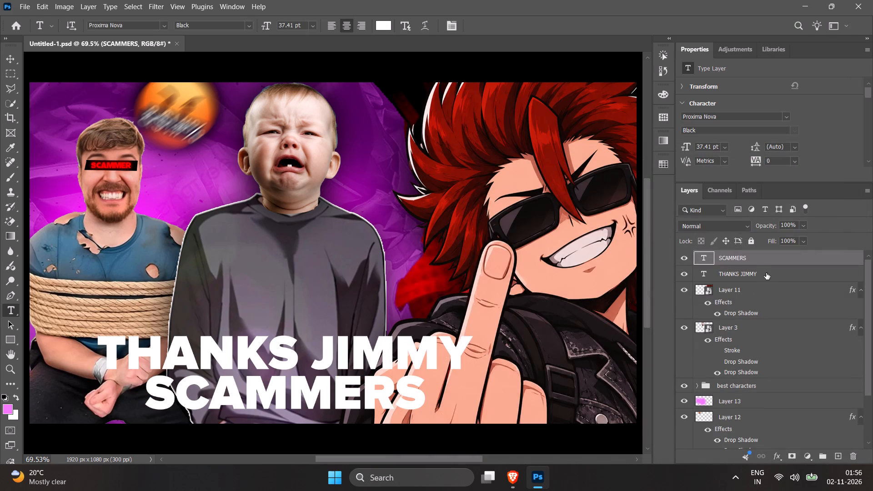
Add the orange-to-yellow linear Gradient Overlay at 90° to the THANKS JIMMY text layer.
double_click(765, 269)
double_click(768, 273)
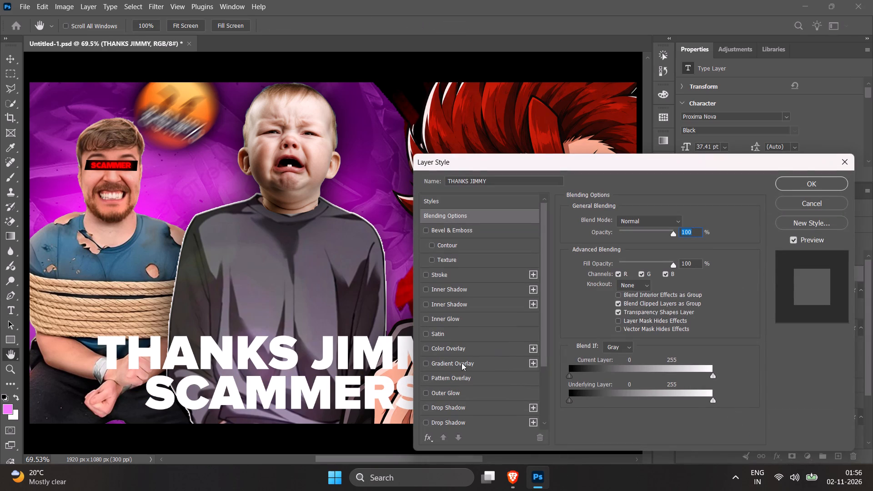
left_click(461, 363)
scroll(483, 332, "down", 5)
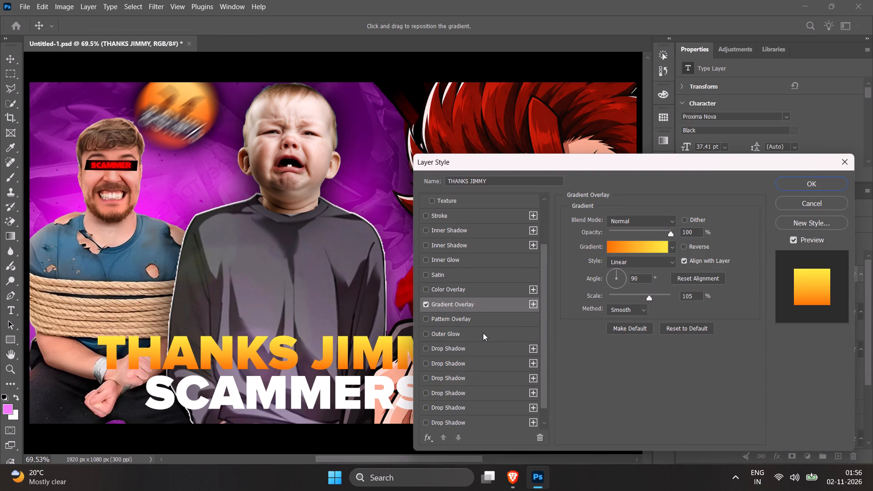
Enable the first, third and last of the seven Drop Shadow effects on the THANKS JIMMY text, leaving the others off.
scroll(486, 332, "down", 5)
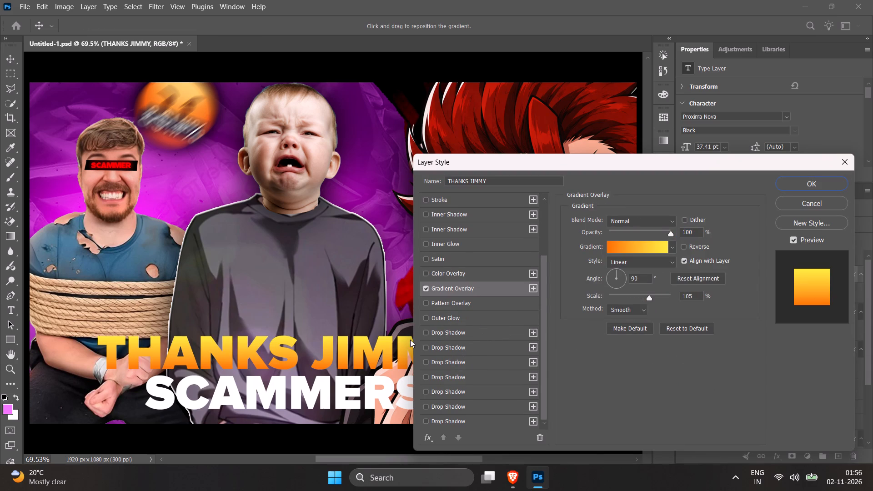
left_click(425, 344)
left_click(426, 345)
left_click(426, 337)
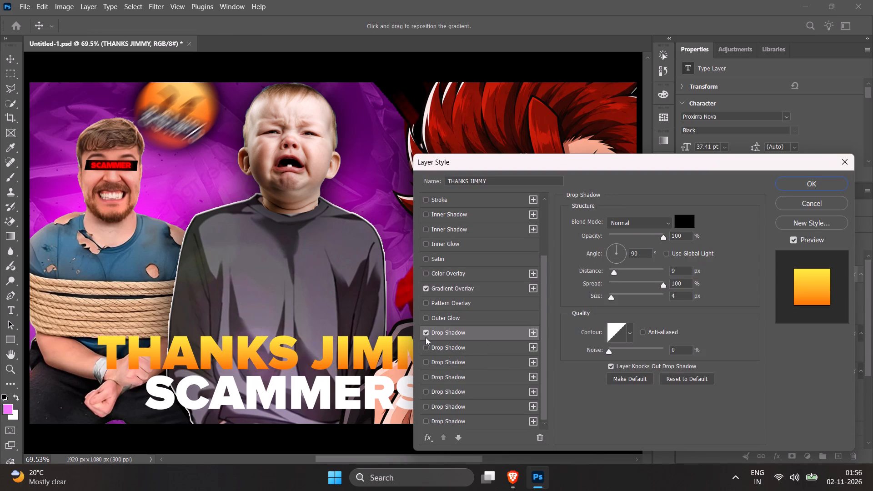
left_click(424, 363)
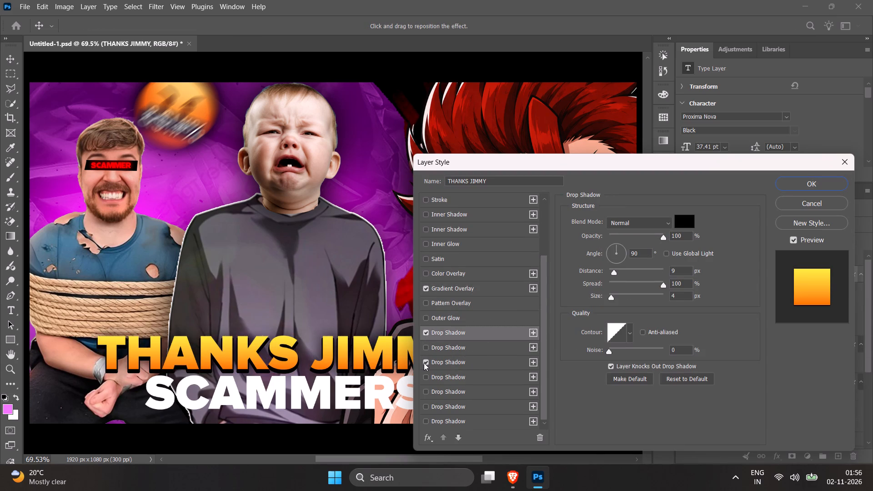
left_click(424, 372)
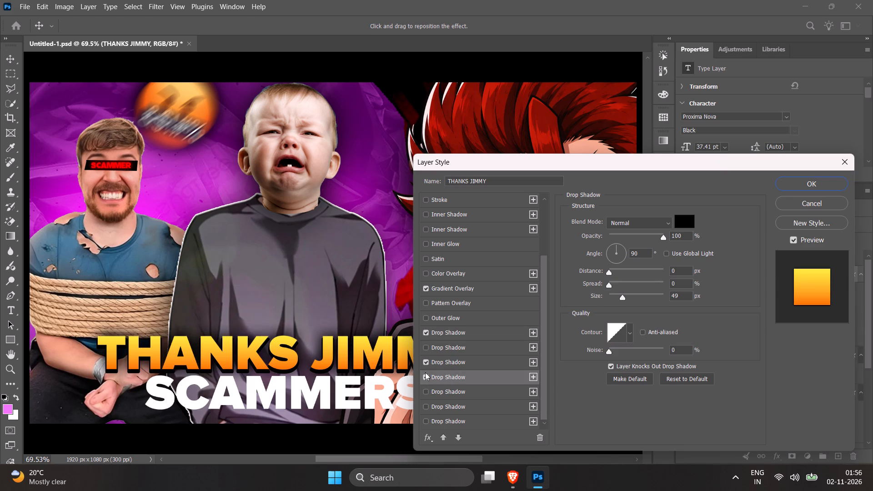
left_click(425, 372)
left_click(426, 376)
left_click(425, 390)
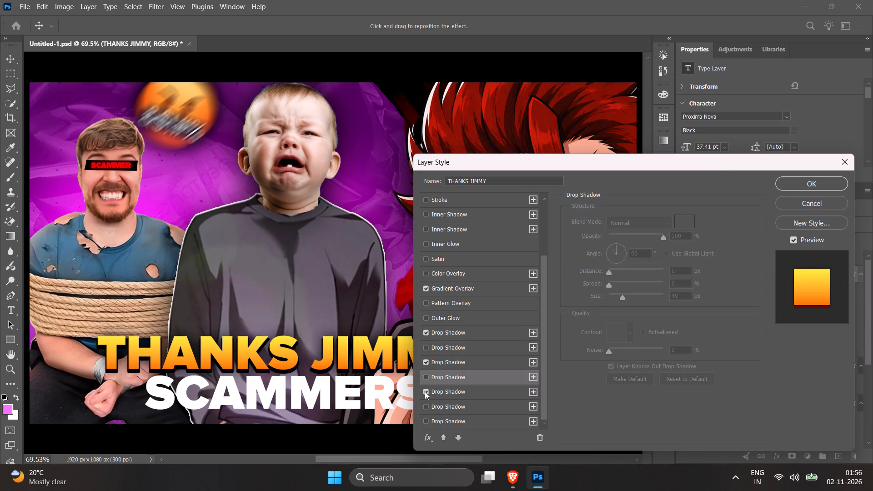
left_click(425, 391)
left_click(429, 411)
double_click(429, 408)
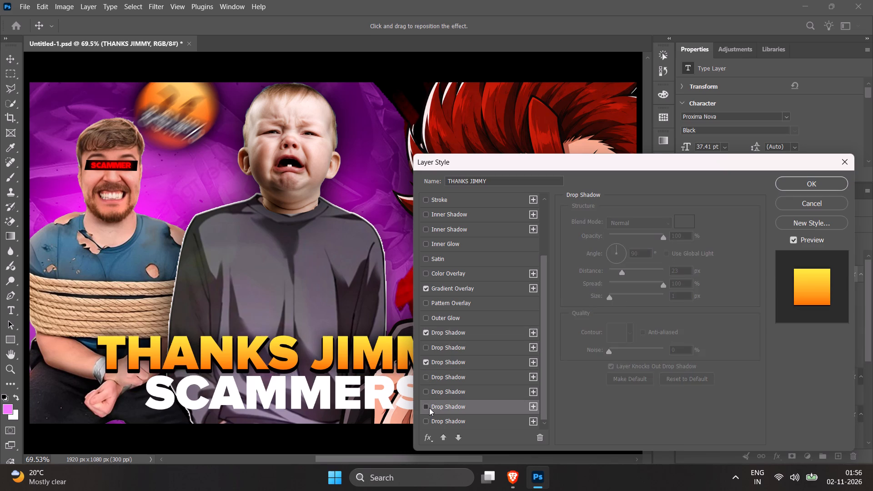
left_click(429, 408)
left_click(431, 422)
scroll(441, 397, "down", 5)
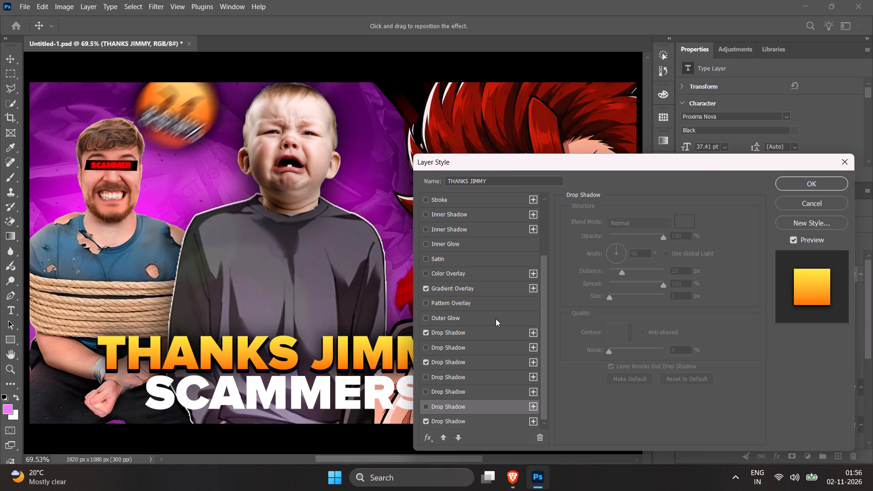
Add a 1 px outside Stroke in black (#000000) to the THANKS JIMMY text.
scroll(490, 318, "up", 6)
left_click(425, 277)
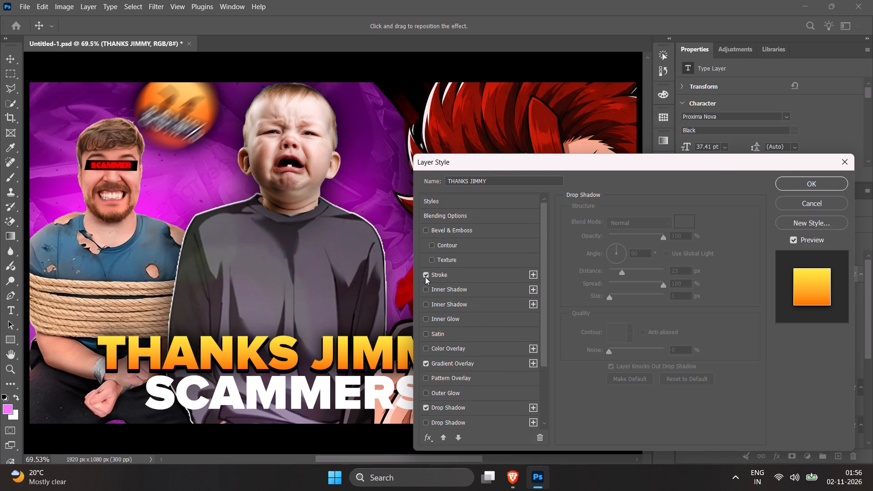
left_click(470, 281)
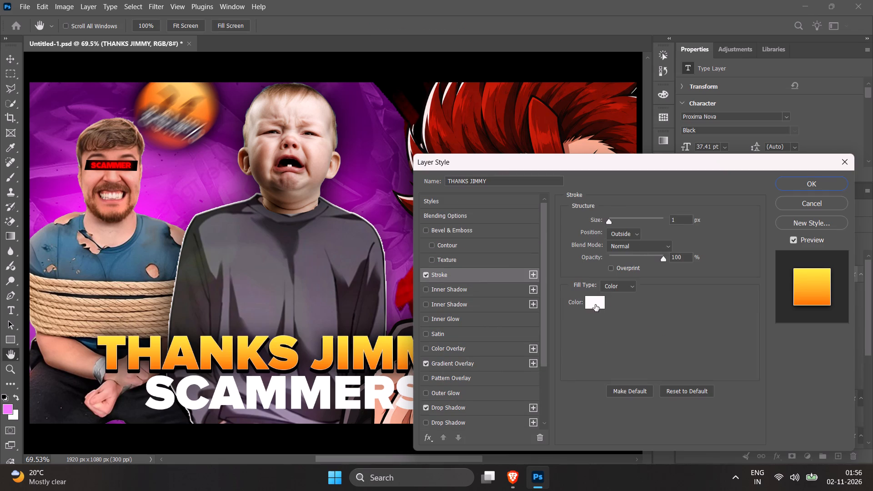
left_click(595, 306)
left_click_drag(606, 245, 550, 311)
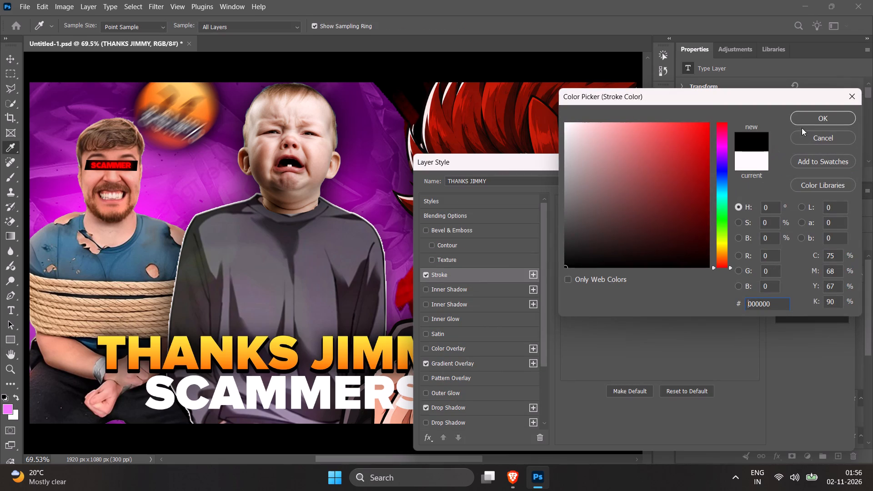
left_click(804, 127)
left_click(814, 121)
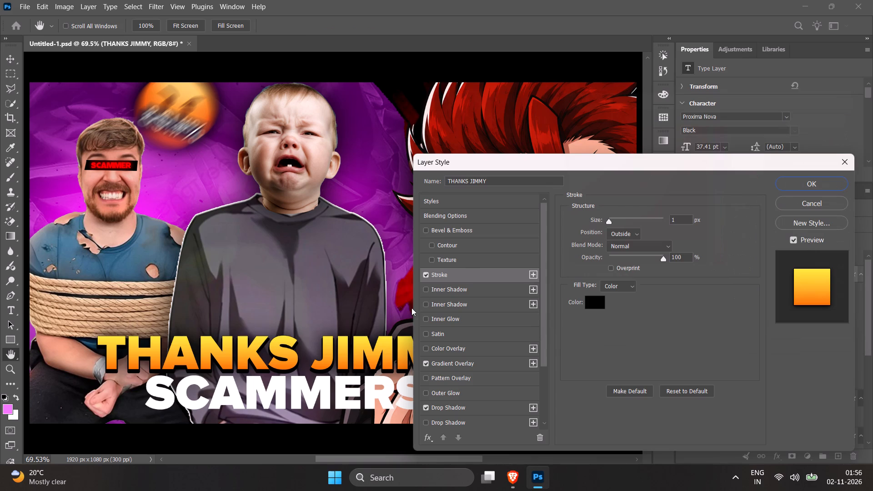
Enable both Inner Shadows on the THANKS JIMMY text, with the brown one at 5 px distance and the white one at 3 px.
left_click(431, 293)
left_click(485, 291)
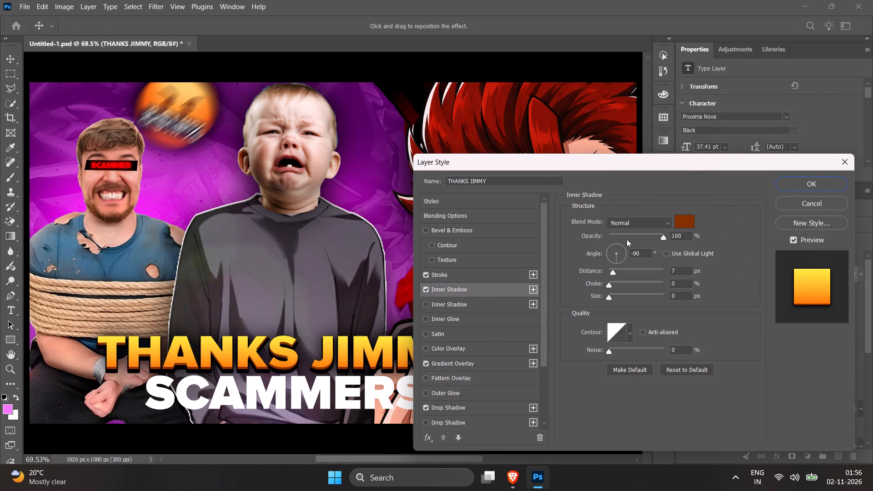
left_click_drag(682, 269, 647, 272)
key("5")
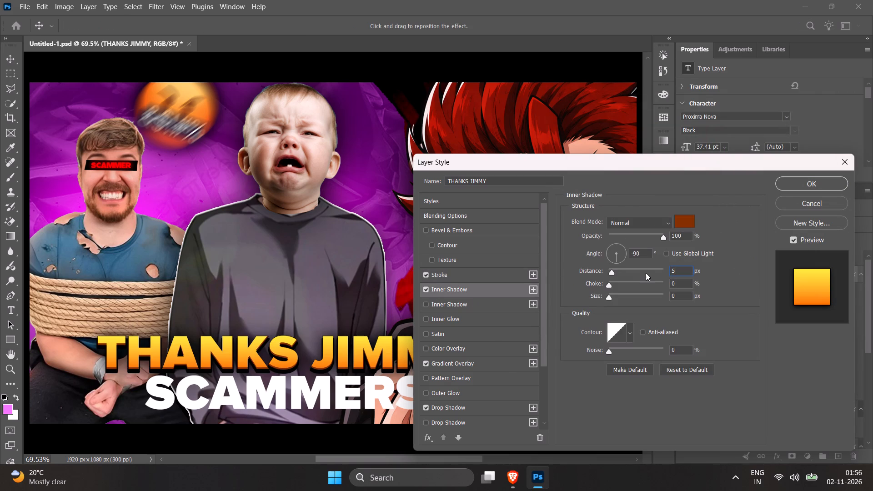
left_click(436, 302)
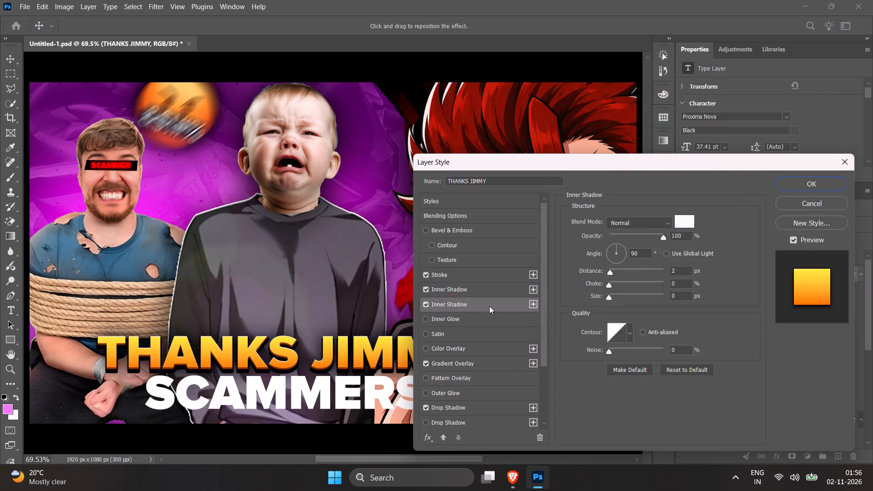
left_click_drag(681, 268, 639, 271)
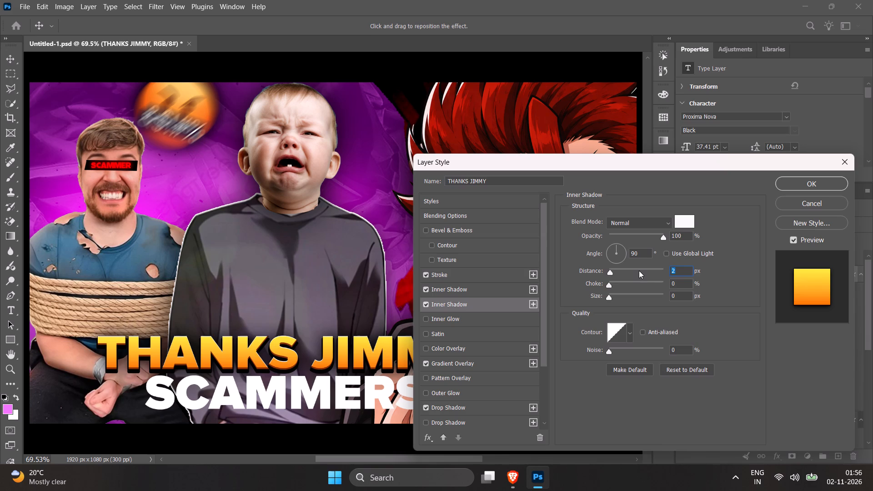
key("3")
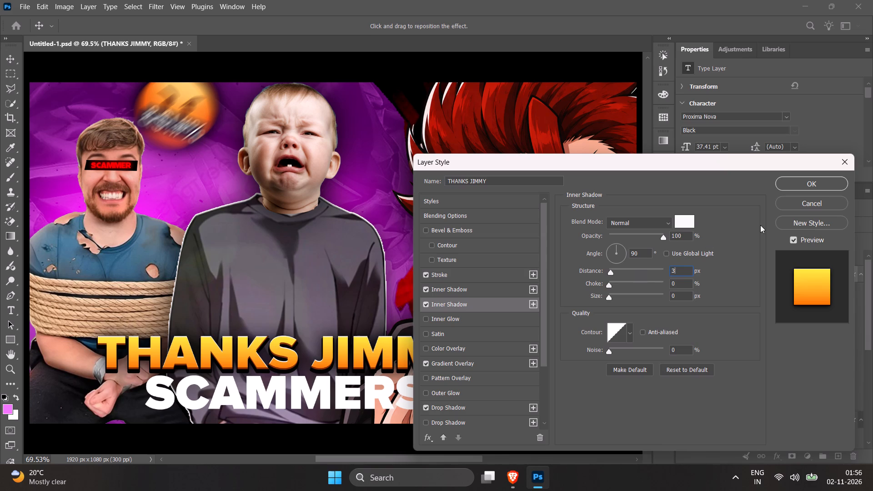
left_click(791, 188)
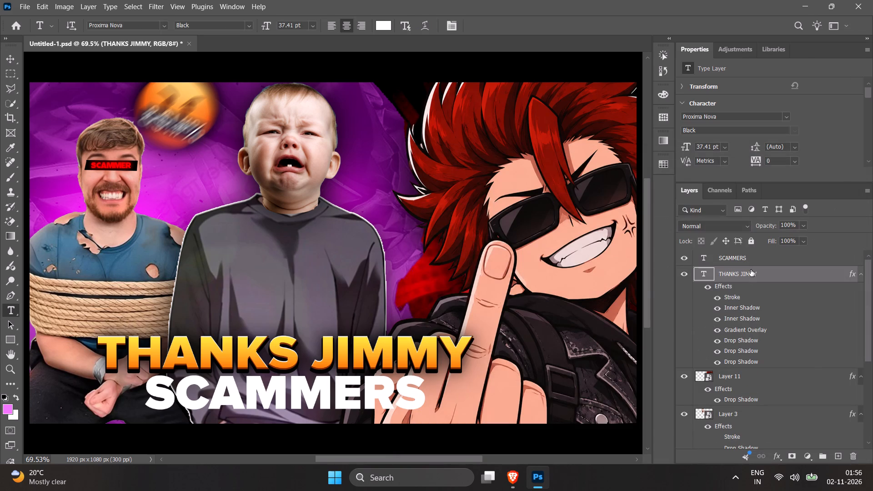
Add a 3 px outside Stroke in black to the SCAMMERS text layer.
left_click(754, 263)
left_click(783, 259)
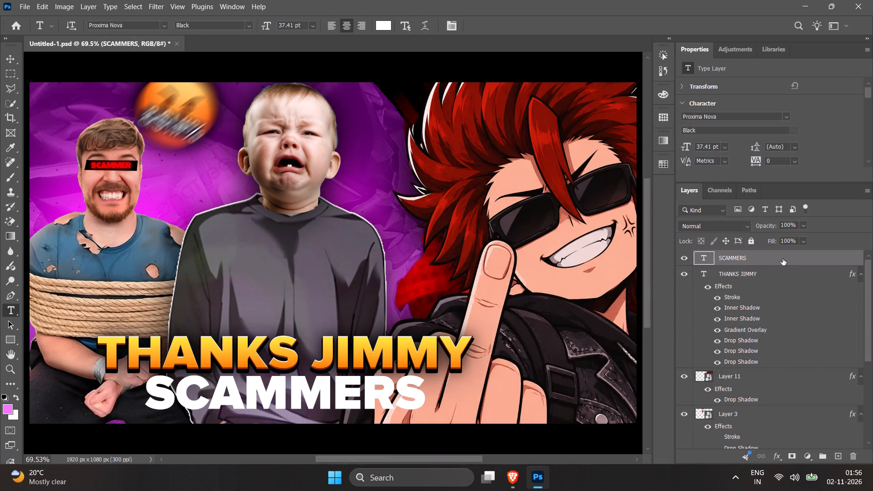
left_click(783, 259)
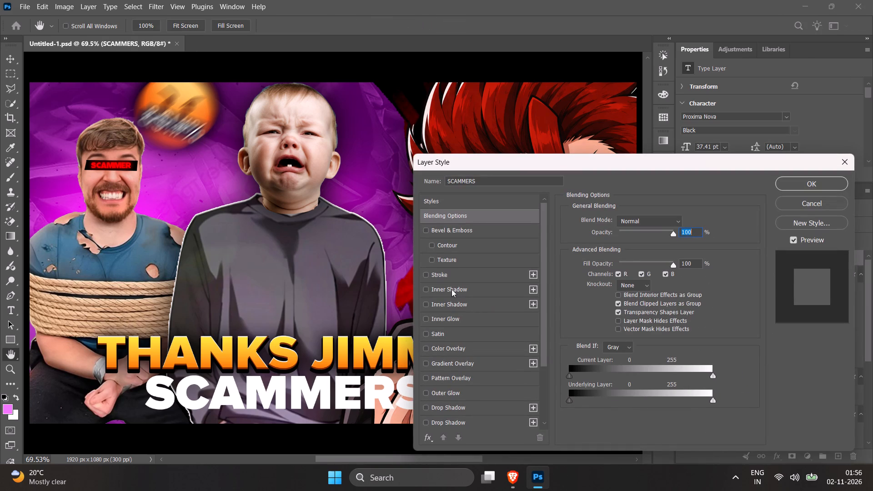
left_click(457, 275)
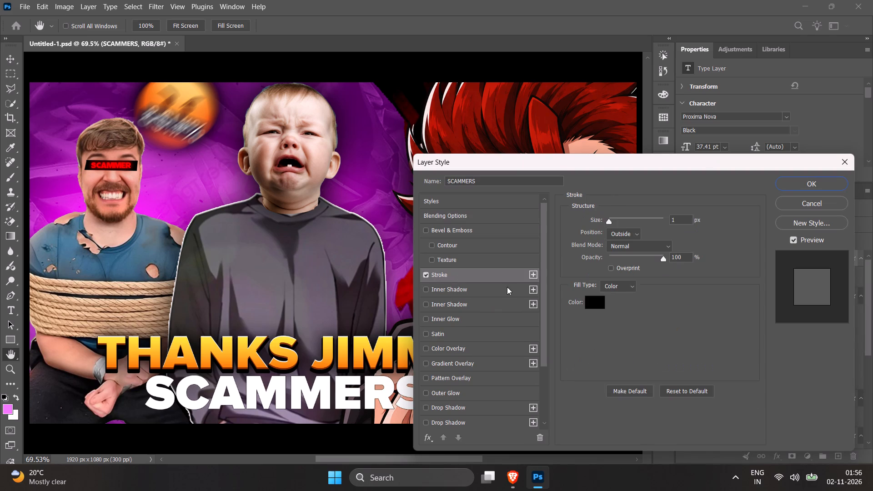
left_click_drag(681, 220, 627, 230)
key("3")
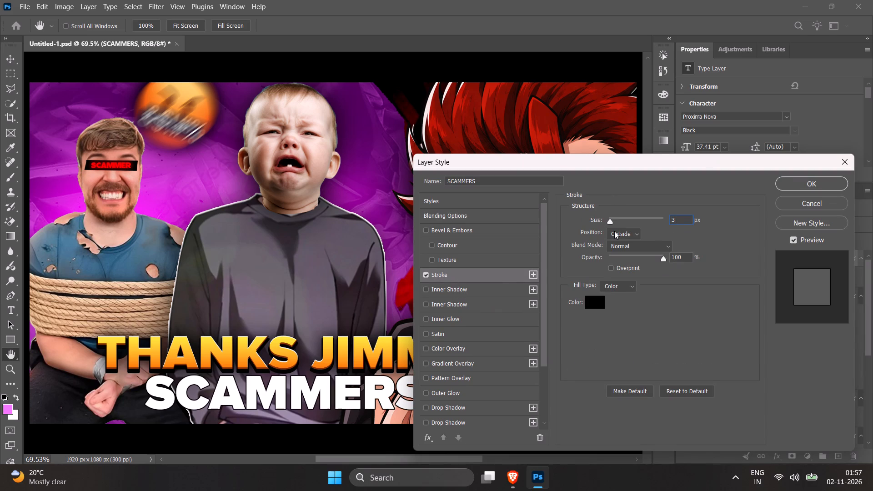
Enable the first, third, fourth and last of the seven Drop Shadow effects on the SCAMMERS text, leaving Outer Glow off.
scroll(464, 331, "down", 7)
scroll(433, 391, "down", 3)
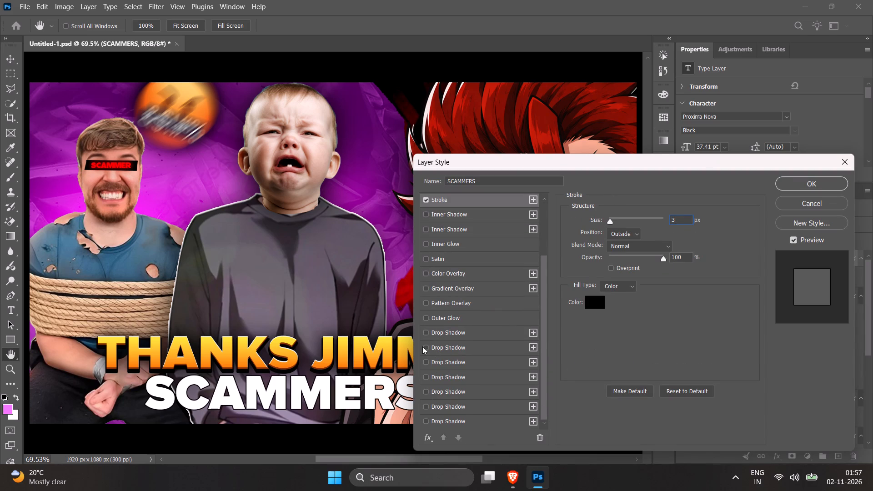
left_click(422, 346)
left_click(428, 349)
left_click(426, 361)
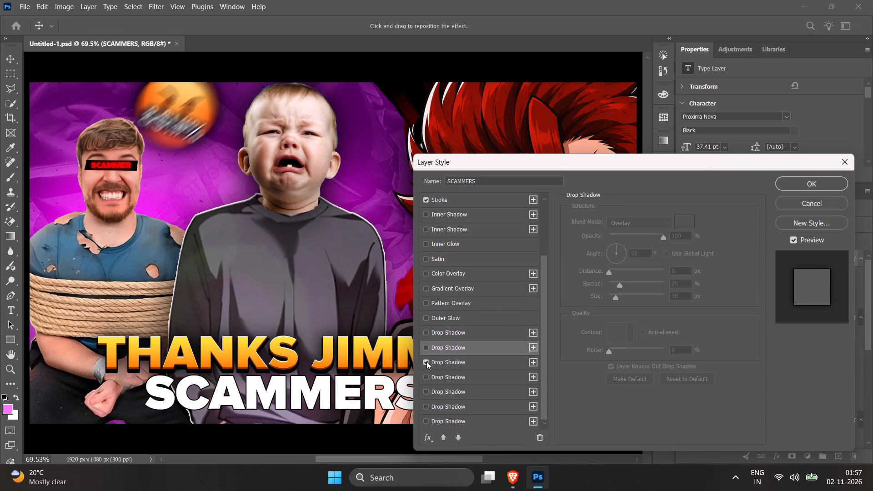
left_click(422, 324)
left_click(422, 324)
left_click(431, 336)
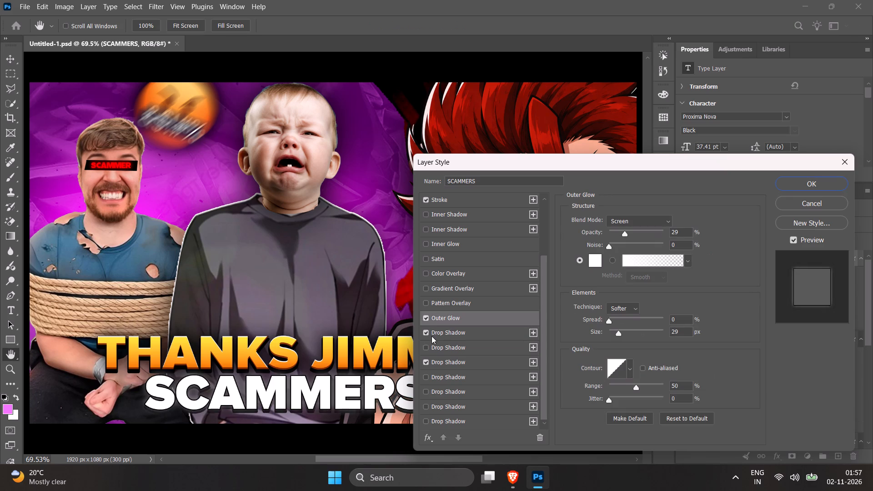
left_click(428, 320)
scroll(446, 368, "down", 4)
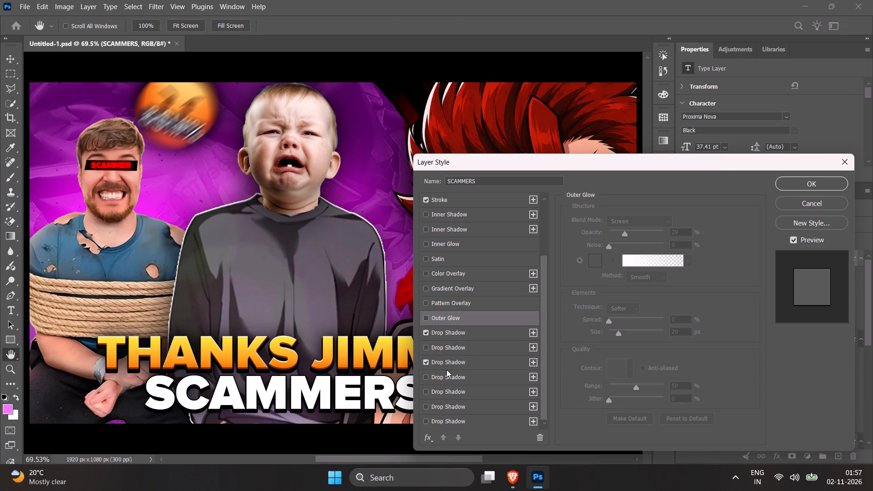
left_click(425, 378)
left_click(424, 386)
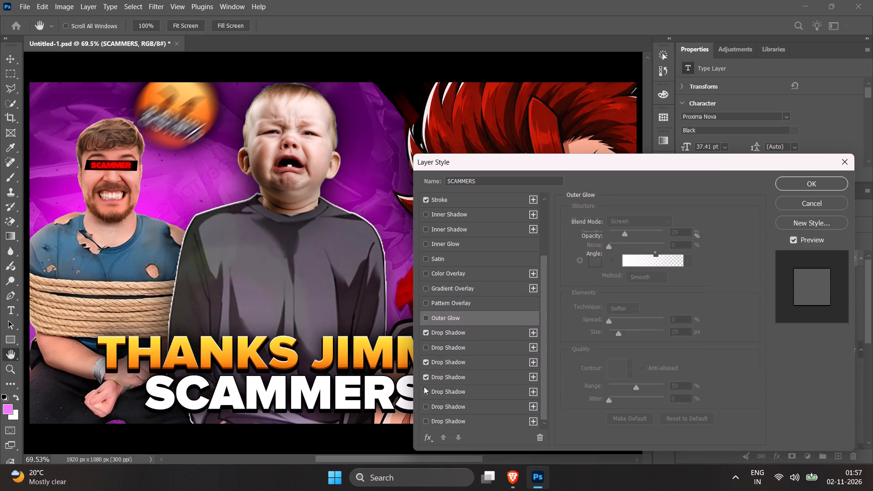
left_click(424, 390)
scroll(444, 384, "down", 4)
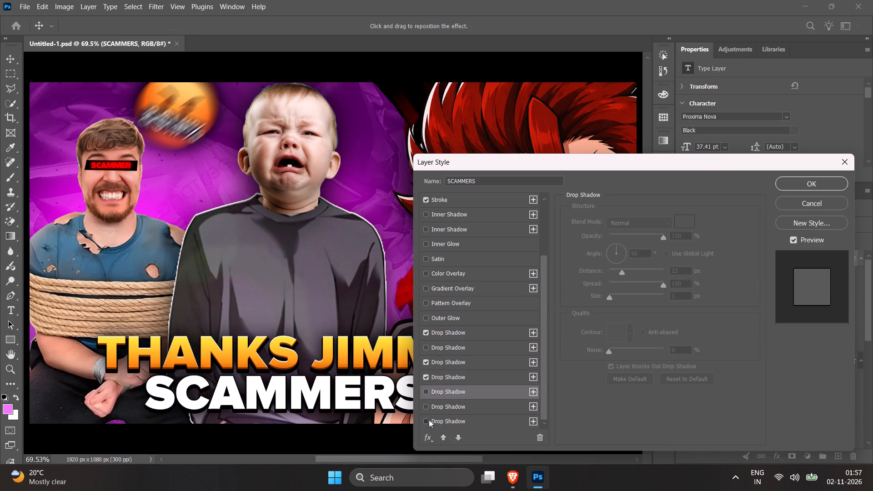
left_click(429, 419)
Enable the linear 90° Gradient Overlay on the SCAMMERS text and change its orange start stop to white (#ffffff).
scroll(444, 406, "up", 6)
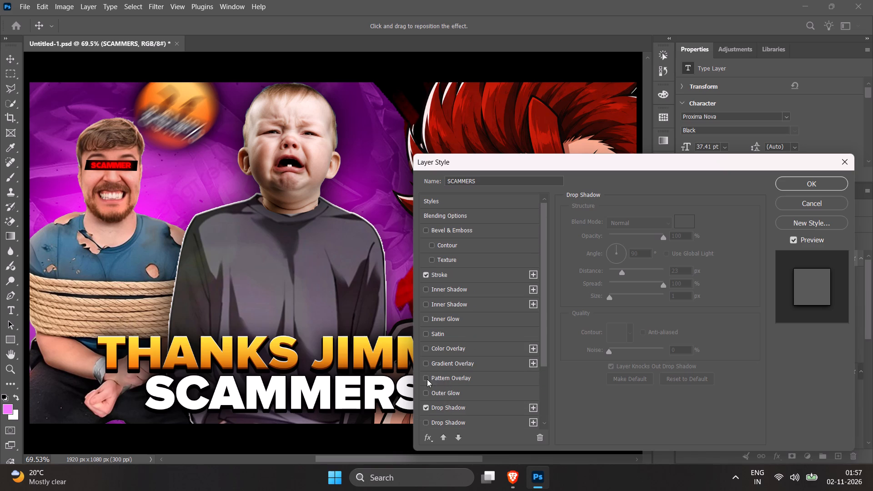
left_click(427, 366)
left_click(491, 370)
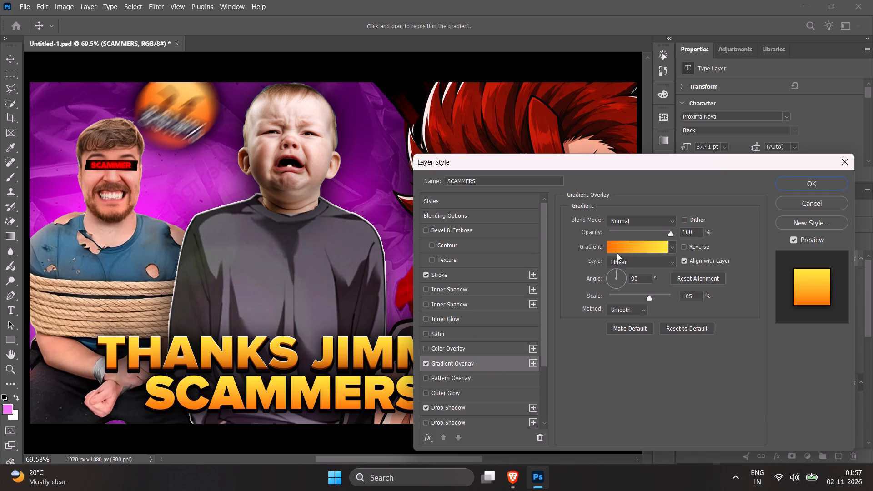
left_click(617, 253)
left_click(499, 269)
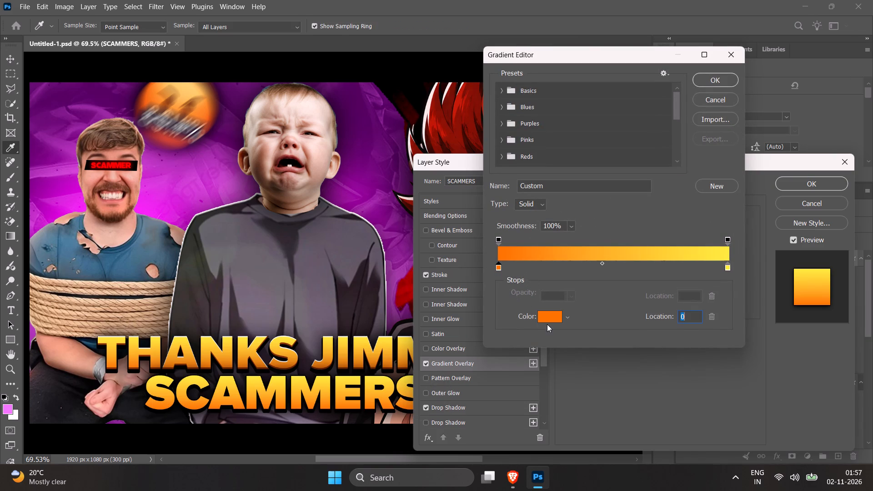
left_click(547, 325)
left_click(550, 320)
left_click_drag(589, 198, 551, 99)
left_click(798, 122)
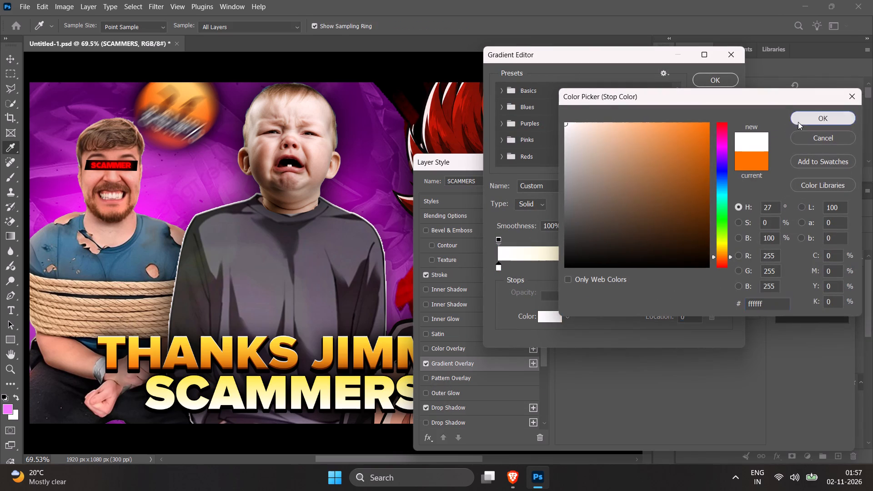
Change the yellow end stop of the SCAMMERS gradient to gray (#8a8a89), keeping the gradient unreversed.
left_click(729, 267)
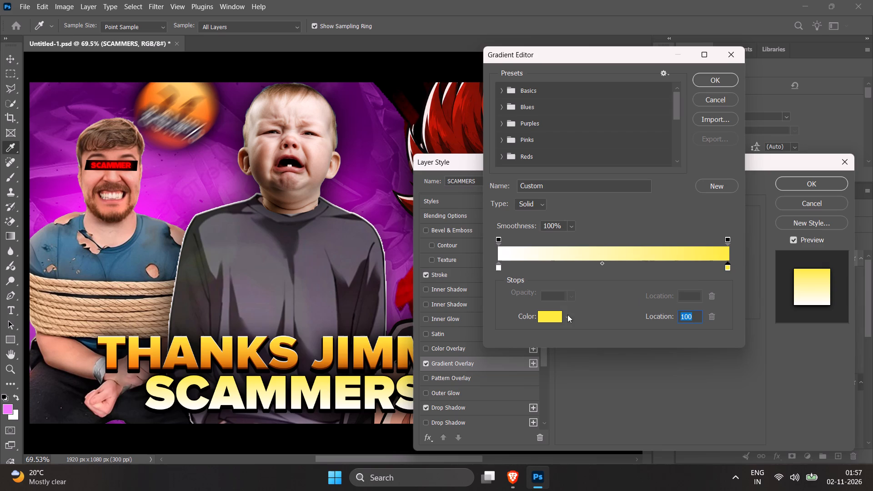
left_click(555, 320)
left_click_drag(583, 177, 565, 189)
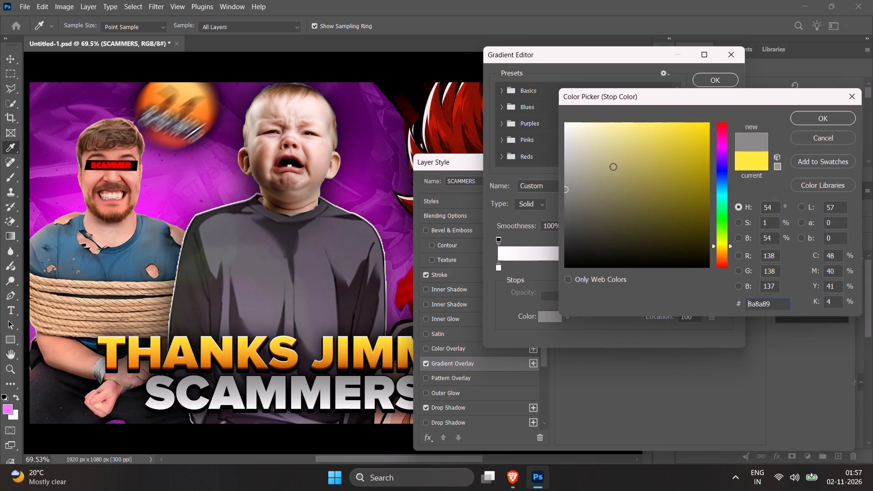
left_click(800, 119)
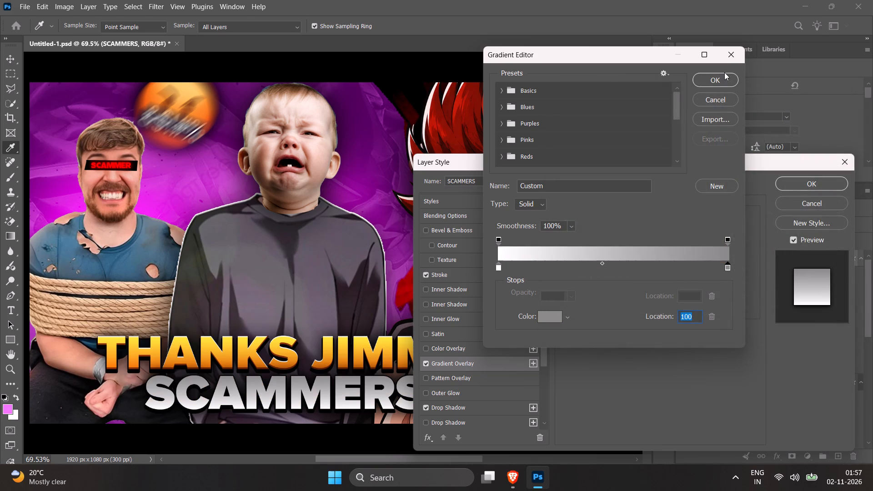
left_click(721, 77)
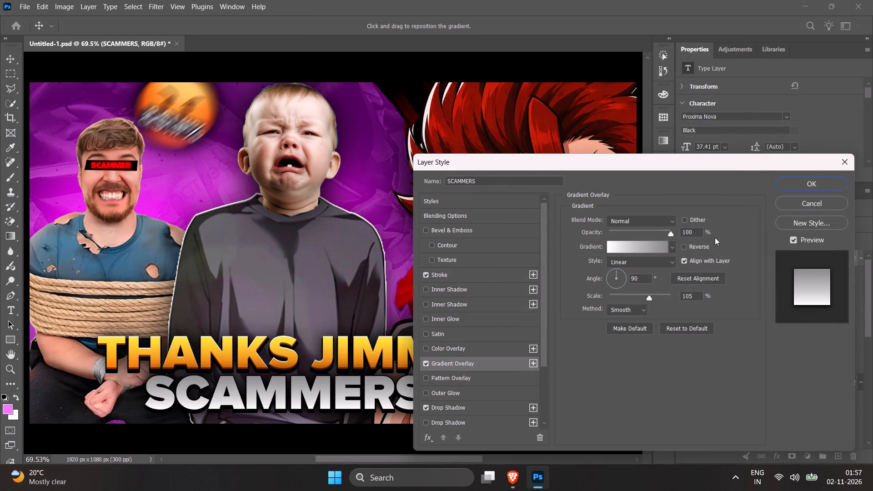
left_click(684, 248)
left_click(684, 248)
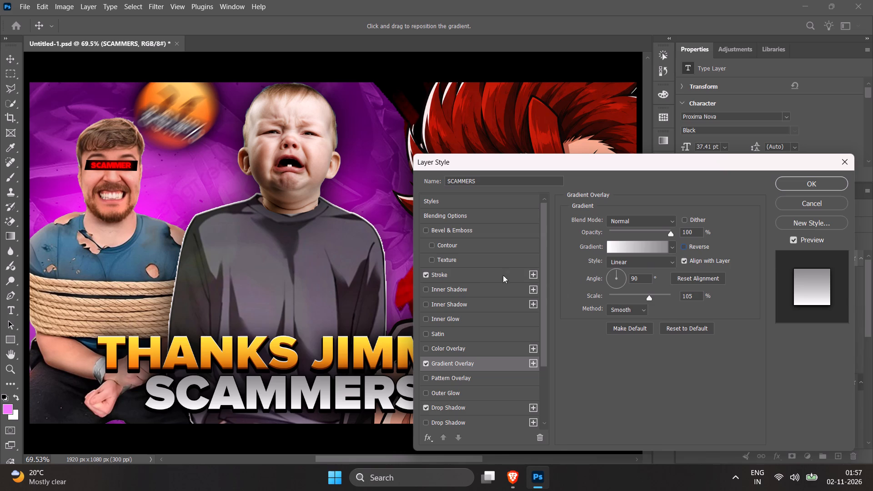
Enable both Inner Shadows on the SCAMMERS text, recoloring the brown -90° one to neutral mid-gray with an 8 px distance.
left_click(428, 304)
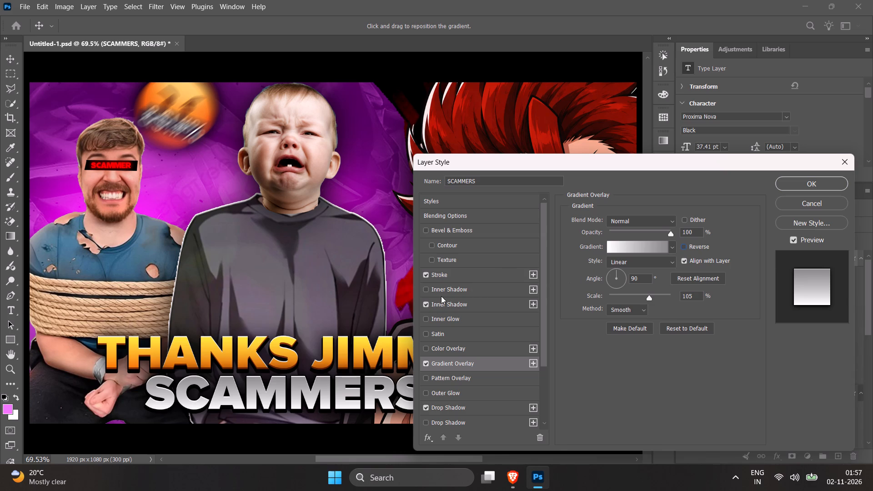
left_click(440, 293)
left_click(682, 218)
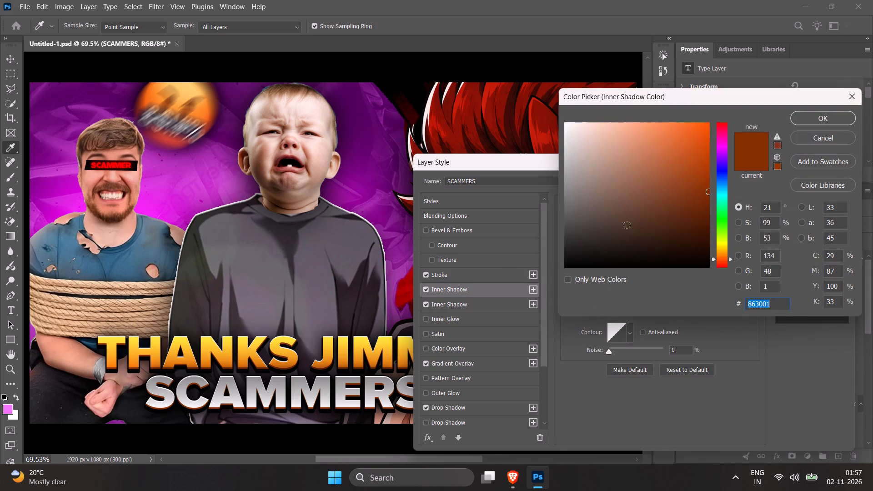
left_click_drag(579, 173, 560, 177)
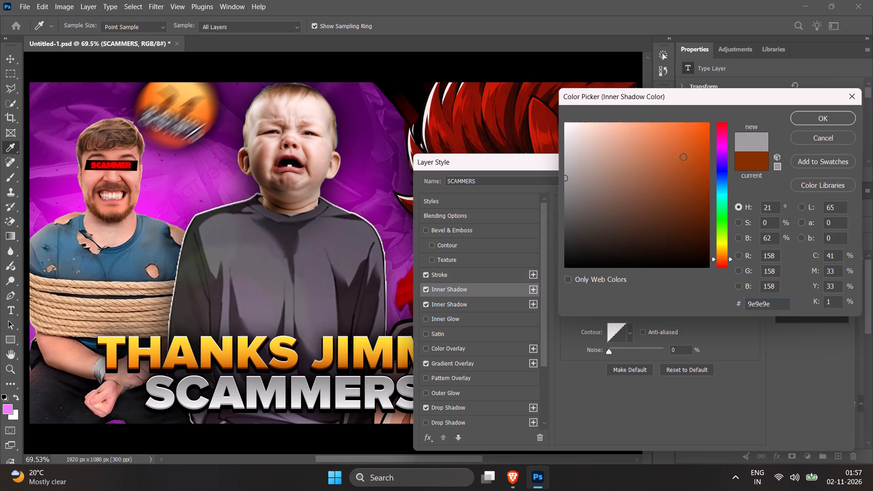
left_click_drag(588, 192, 537, 195)
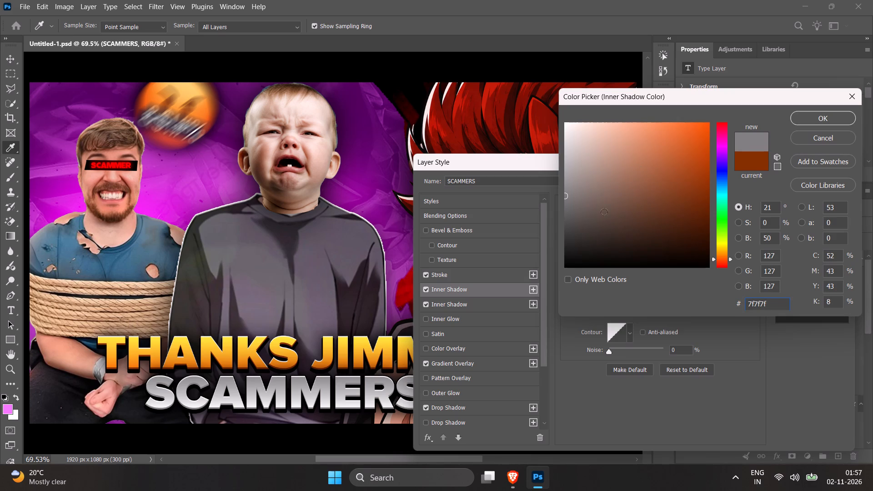
left_click_drag(578, 211, 546, 213)
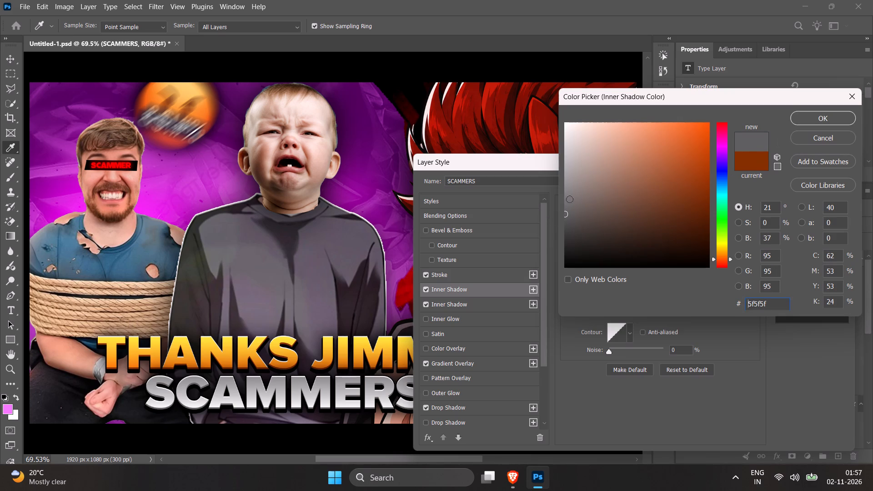
left_click_drag(569, 199, 537, 195)
left_click(801, 118)
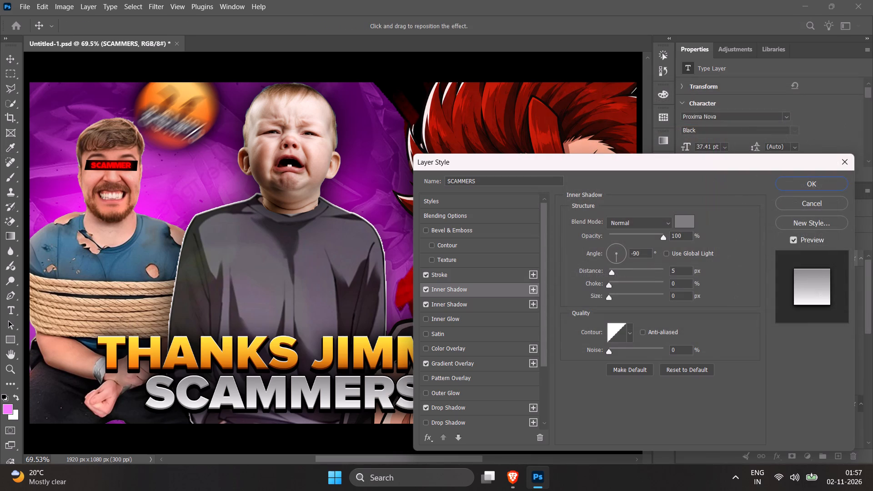
left_click_drag(682, 272, 658, 276)
key("8")
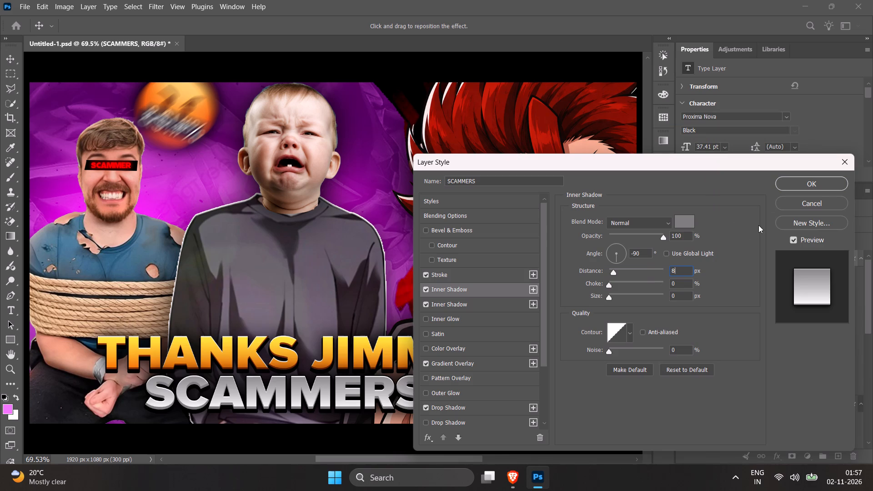
left_click(803, 189)
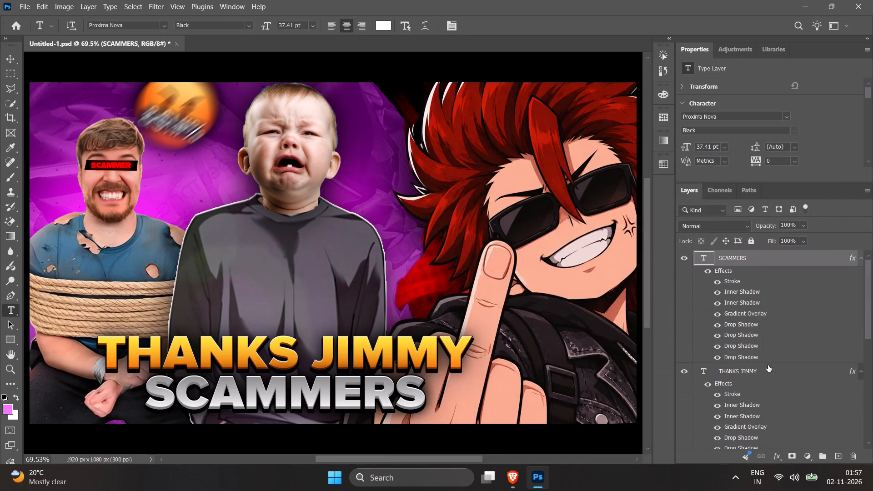
Set the distance of the brown -90° Inner Shadow on the THANKS JIMMY text to 6 px.
double_click(768, 371)
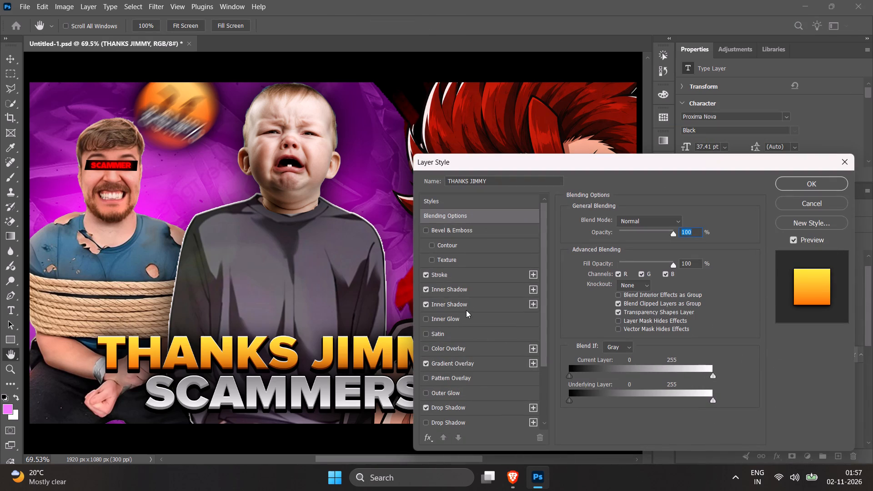
left_click(471, 295)
left_click_drag(677, 269, 644, 275)
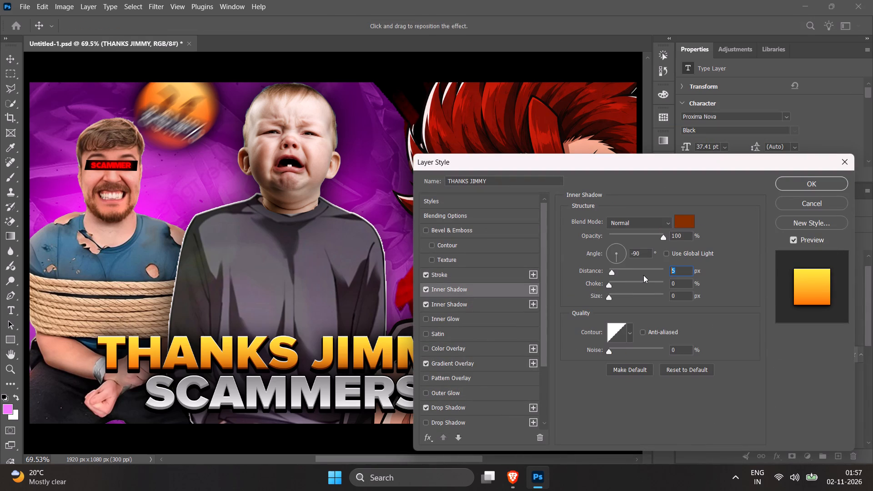
key("8")
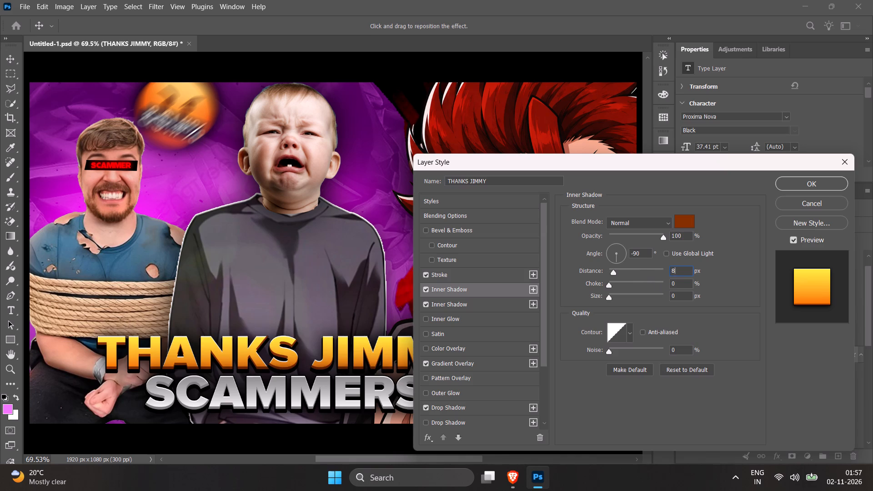
key("ctrl+a")
key("6")
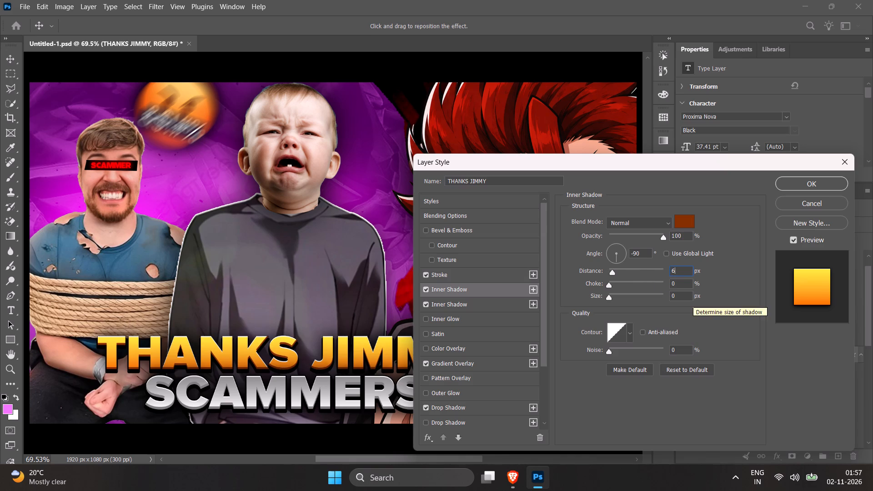
left_click(797, 185)
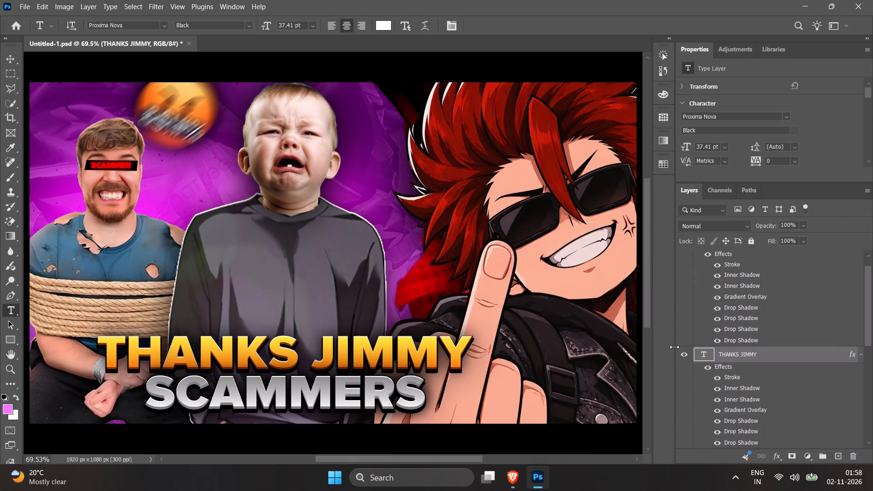
Group the SCAMMERS and THANKS JIMMY text layers together.
scroll(738, 274, "up", 4)
left_click(743, 262, "shift")
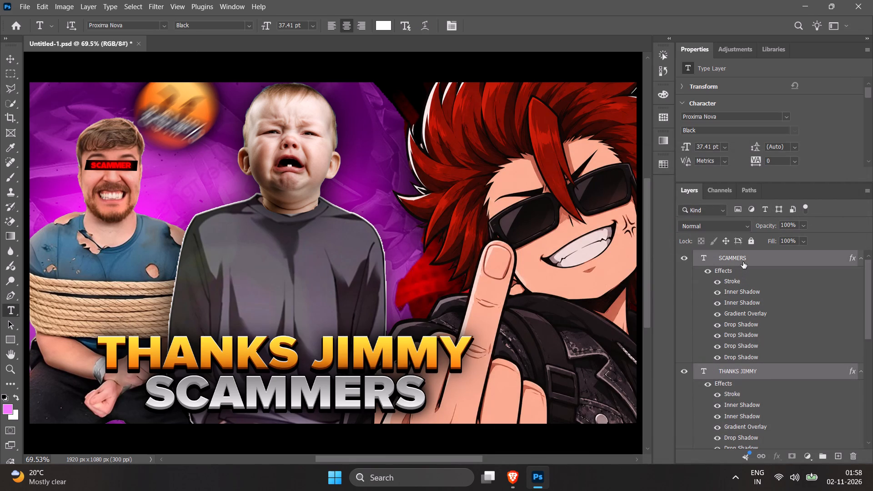
key("ctrl+g")
Add a new blank layer directly above Layer 11, beneath the title group.
left_click(761, 278)
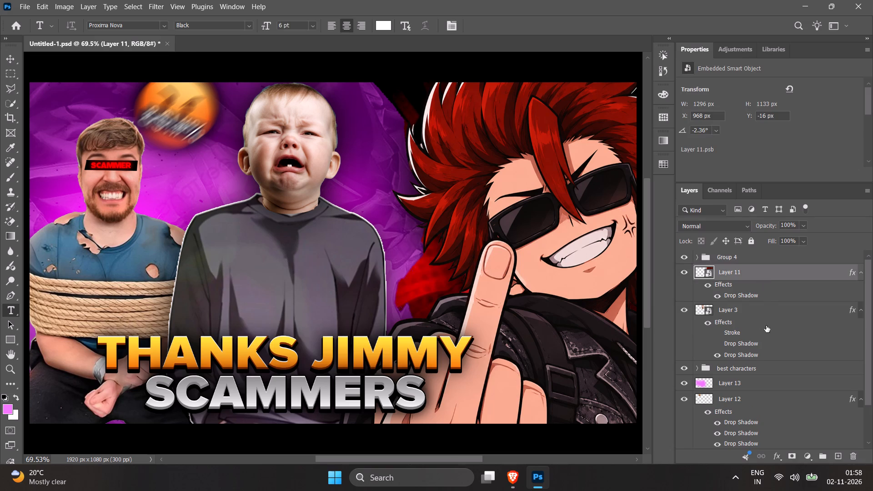
left_click(833, 455)
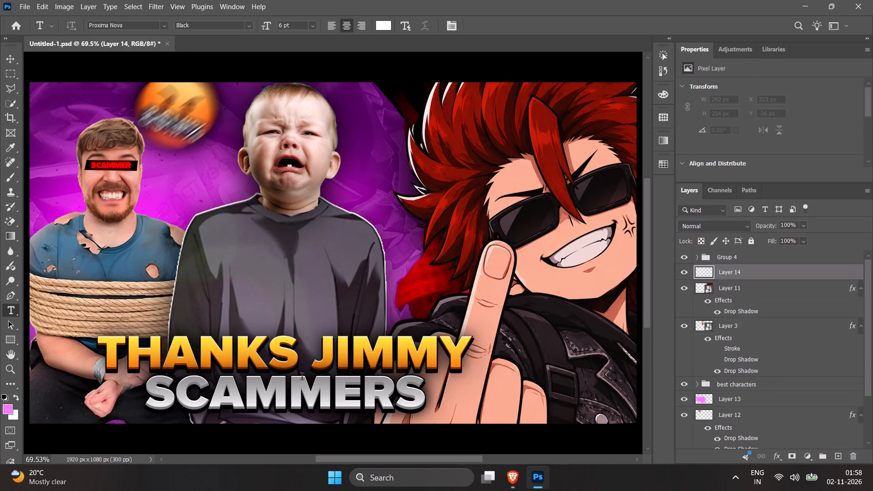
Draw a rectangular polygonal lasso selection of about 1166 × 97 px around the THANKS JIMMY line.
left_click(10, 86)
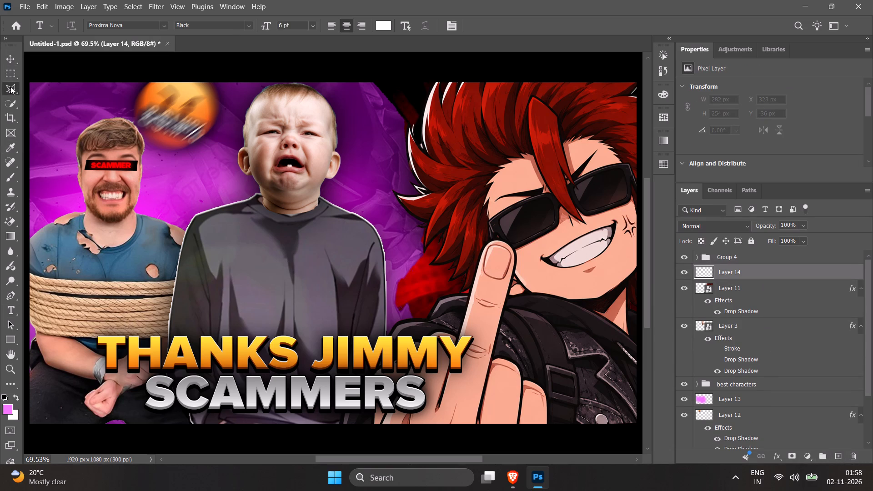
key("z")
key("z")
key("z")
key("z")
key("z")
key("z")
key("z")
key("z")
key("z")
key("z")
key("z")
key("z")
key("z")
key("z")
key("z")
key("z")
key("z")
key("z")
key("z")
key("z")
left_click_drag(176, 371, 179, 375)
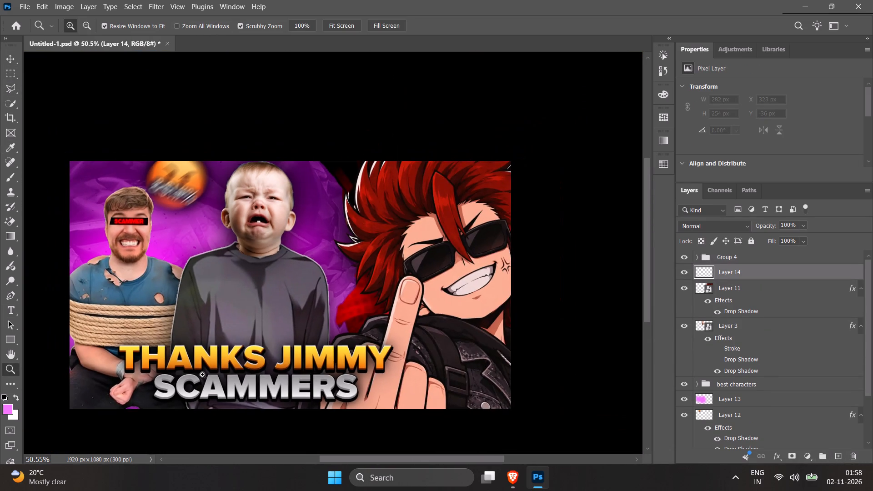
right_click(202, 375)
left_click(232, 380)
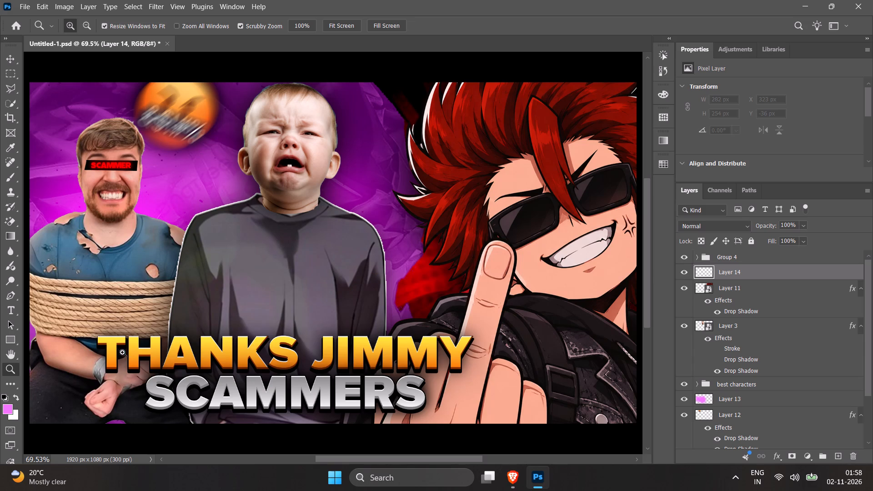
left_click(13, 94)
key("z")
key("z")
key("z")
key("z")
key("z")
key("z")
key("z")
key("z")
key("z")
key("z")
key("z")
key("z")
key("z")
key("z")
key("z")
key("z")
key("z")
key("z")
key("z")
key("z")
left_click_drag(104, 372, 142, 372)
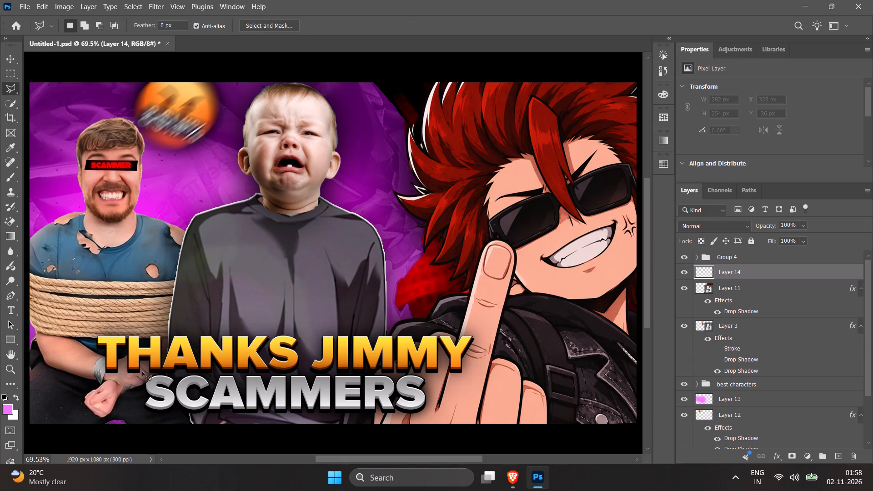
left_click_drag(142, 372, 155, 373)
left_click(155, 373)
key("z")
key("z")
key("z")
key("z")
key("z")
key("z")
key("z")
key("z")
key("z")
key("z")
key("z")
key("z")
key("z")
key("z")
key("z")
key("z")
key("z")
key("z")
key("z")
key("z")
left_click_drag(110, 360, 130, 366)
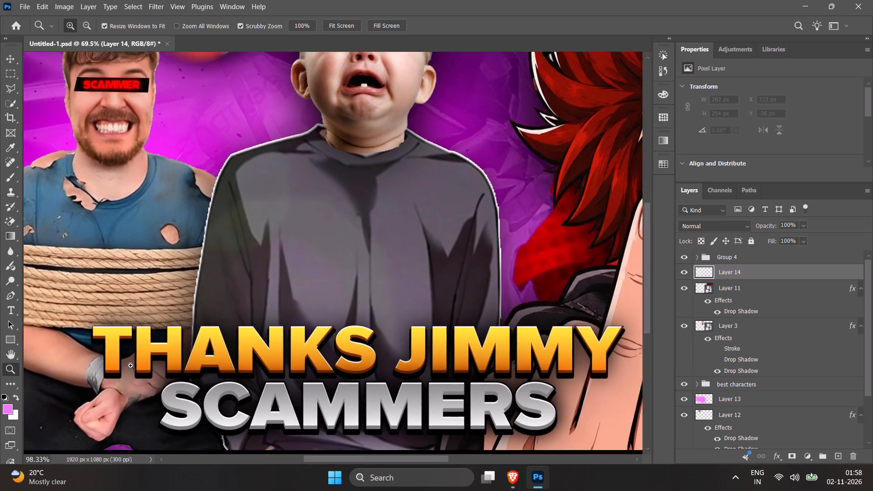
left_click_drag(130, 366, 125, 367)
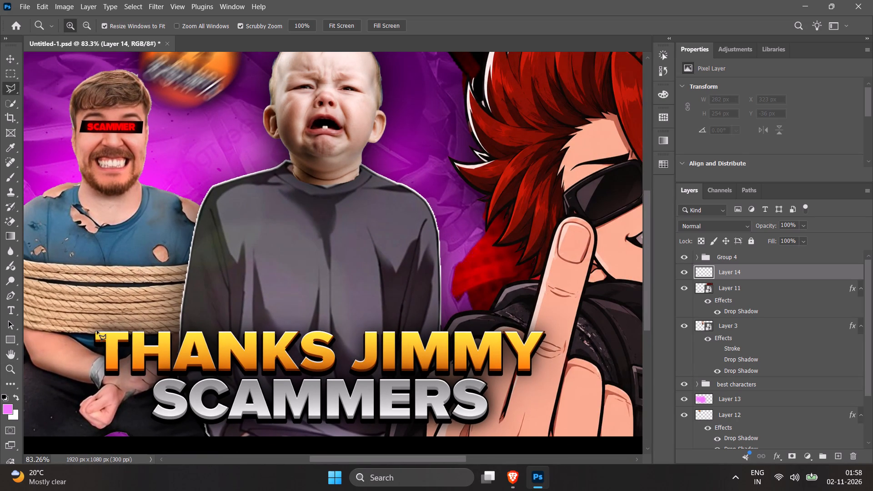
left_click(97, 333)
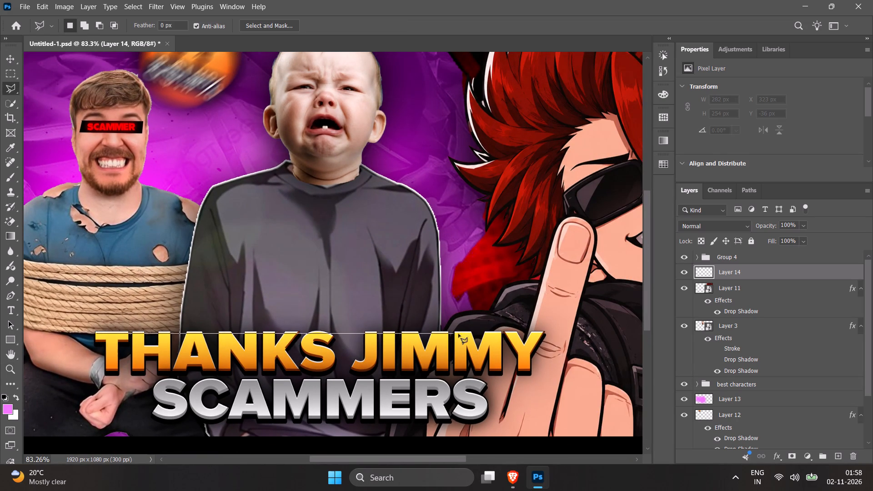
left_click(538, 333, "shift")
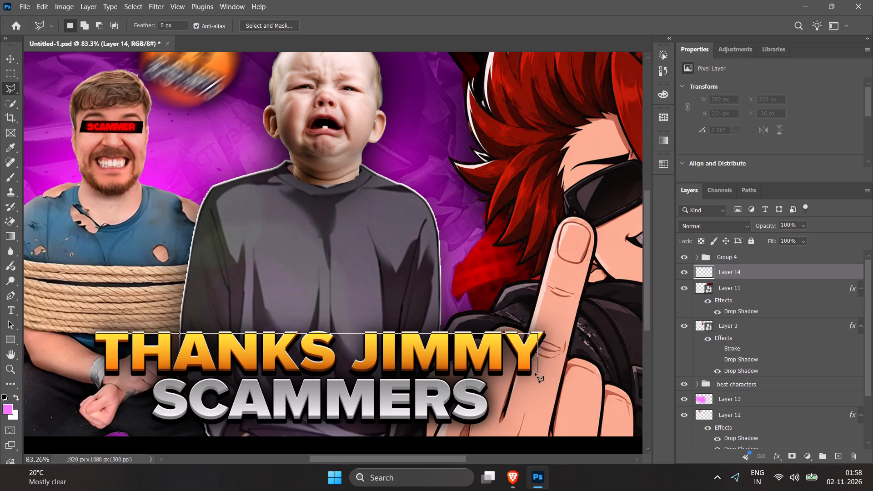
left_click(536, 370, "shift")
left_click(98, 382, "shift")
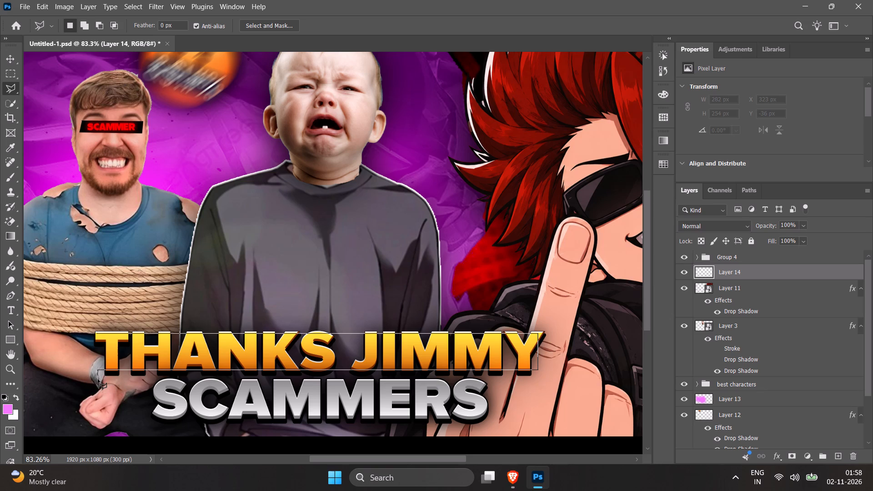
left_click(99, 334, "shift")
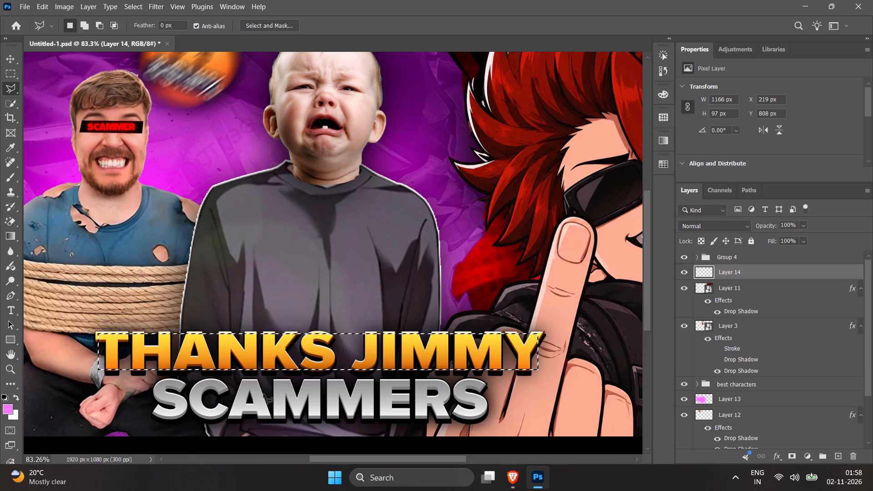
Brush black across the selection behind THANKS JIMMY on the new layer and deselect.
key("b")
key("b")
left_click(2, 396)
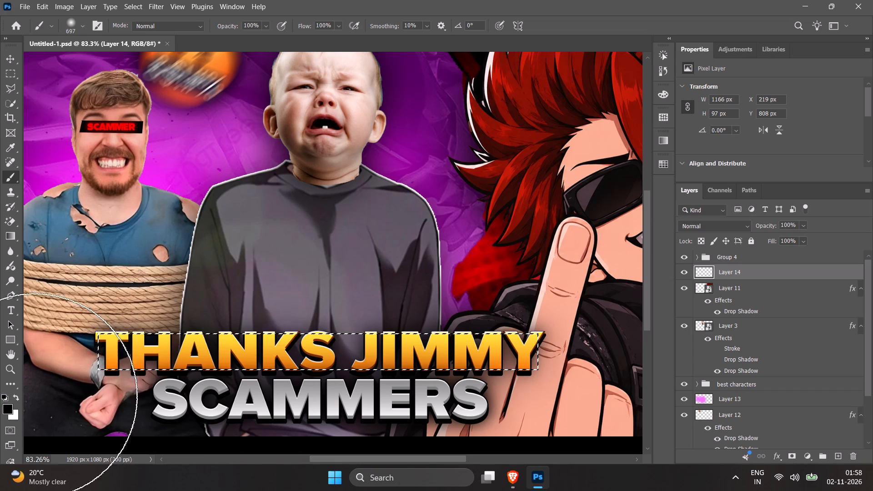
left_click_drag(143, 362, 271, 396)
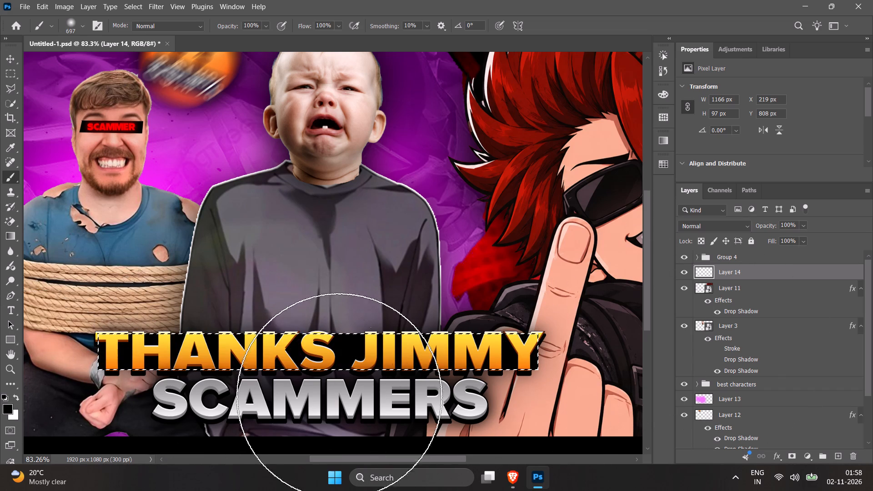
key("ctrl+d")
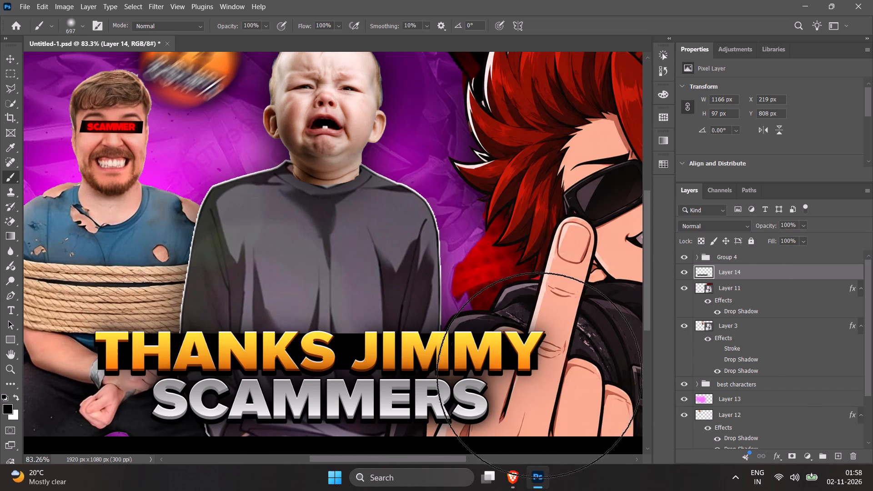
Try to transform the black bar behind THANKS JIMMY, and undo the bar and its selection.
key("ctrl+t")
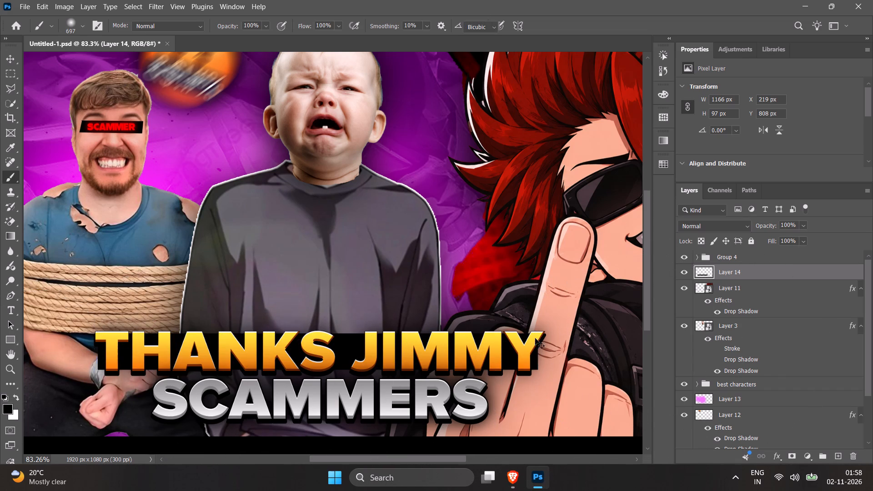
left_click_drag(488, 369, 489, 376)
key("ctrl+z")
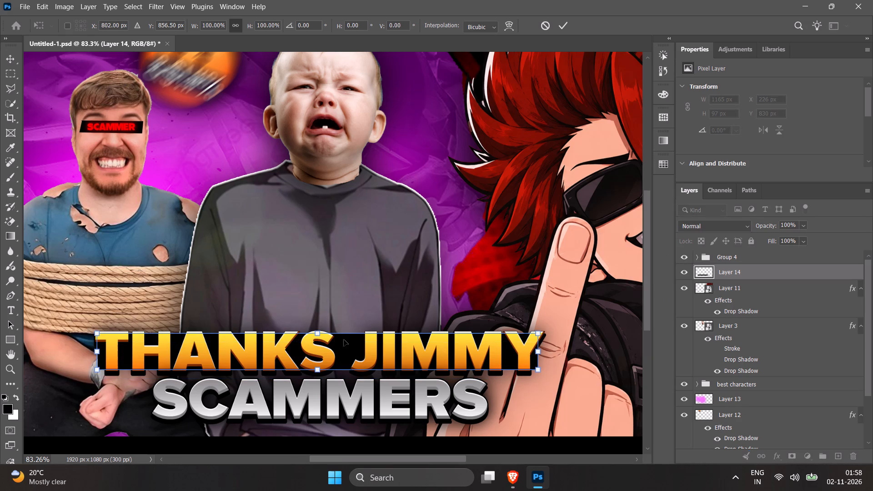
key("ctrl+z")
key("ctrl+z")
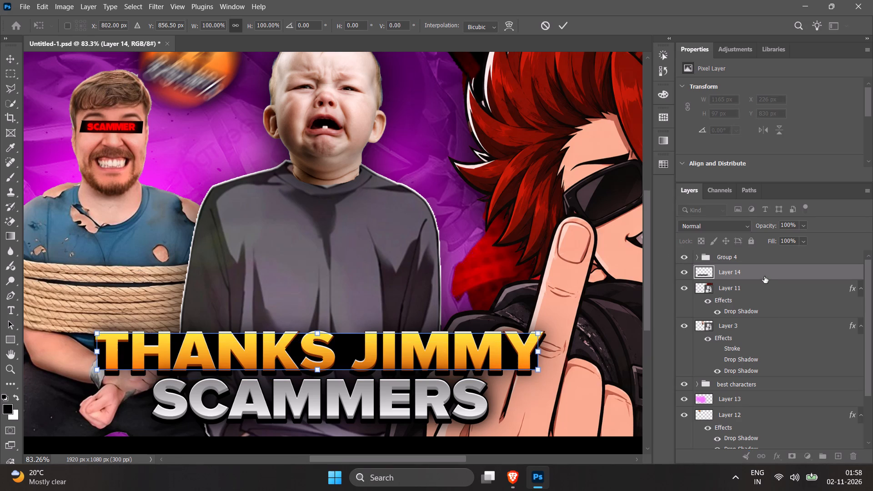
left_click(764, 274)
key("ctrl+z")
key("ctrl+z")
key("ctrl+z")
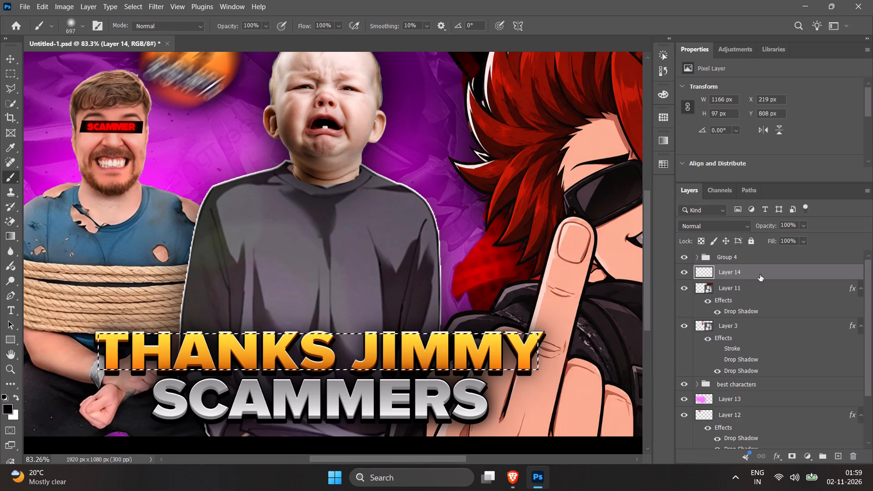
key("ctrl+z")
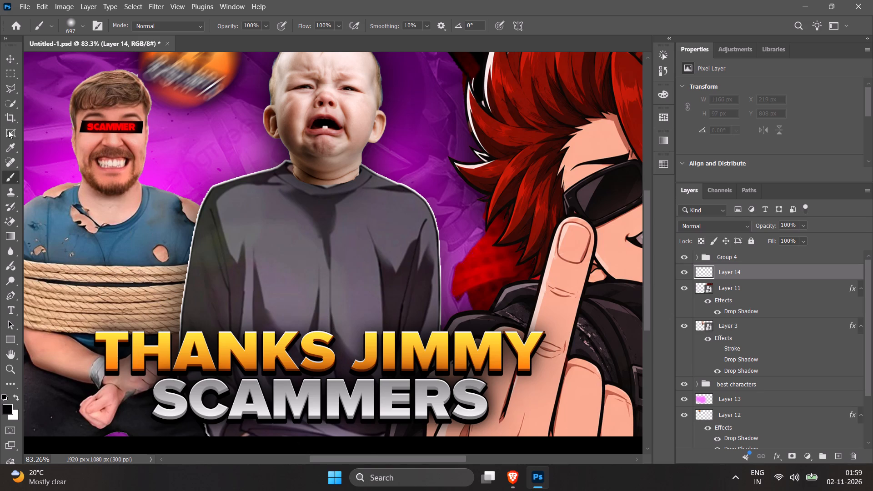
Draw a polygonal lasso selection of about 1180 × 99 px around the THANKS JIMMY line, following the outer edges of its letters.
left_click(8, 89)
key("z")
key("z")
key("z")
key("z")
key("z")
key("z")
key("z")
key("z")
key("z")
key("z")
key("z")
key("z")
key("z")
key("z")
key("z")
key("z")
key("z")
key("z")
key("z")
key("z")
left_click_drag(278, 387, 301, 384)
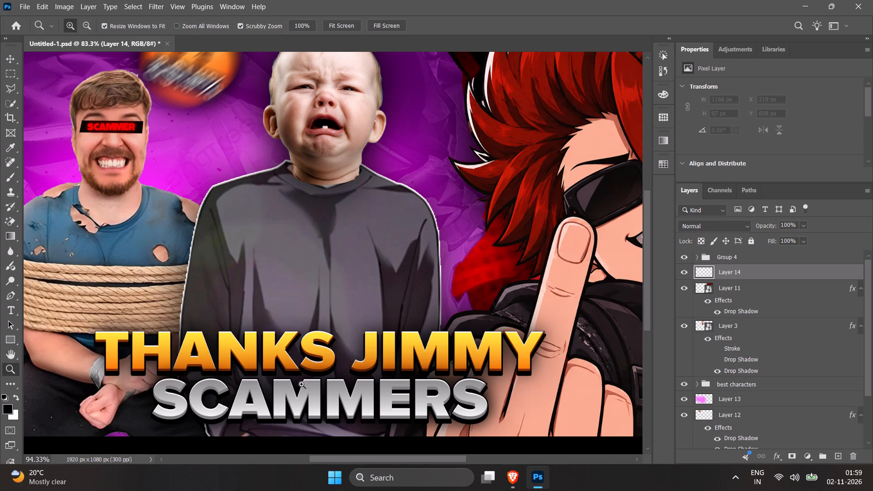
left_click_drag(301, 384, 239, 395)
left_click_drag(254, 400, 294, 399)
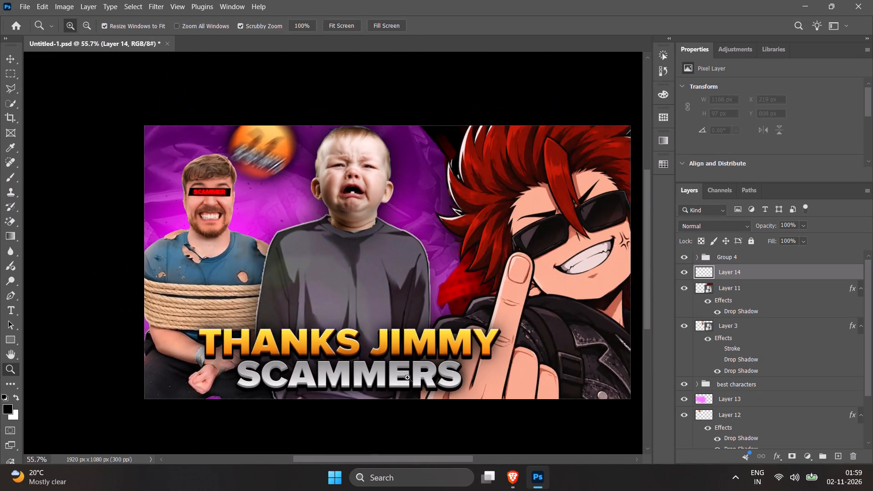
left_click_drag(411, 376, 431, 375)
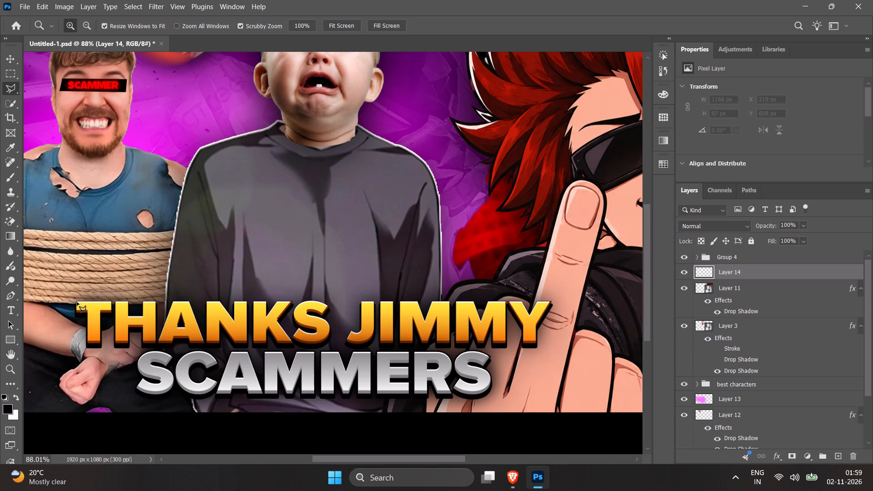
left_click(77, 302)
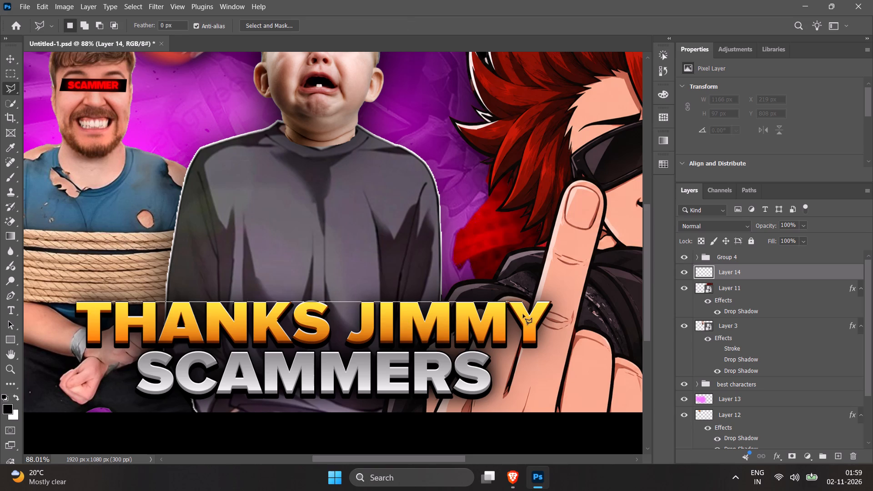
left_click(549, 312, "shift")
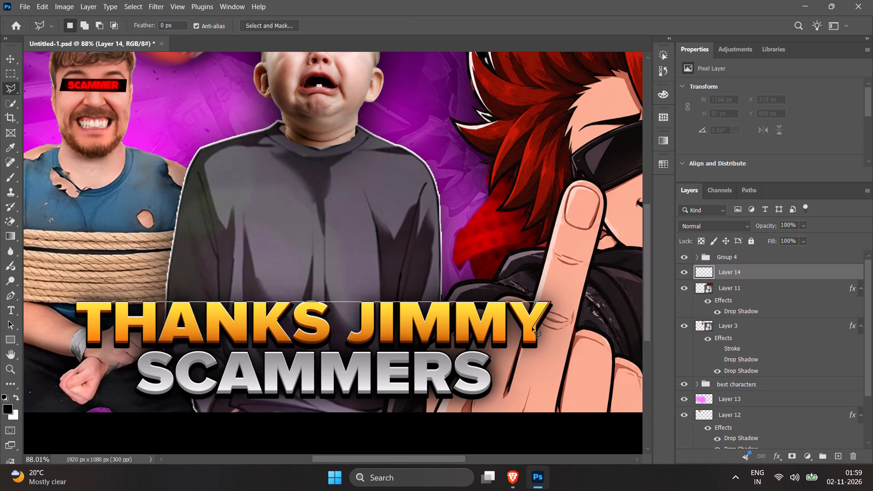
left_click(532, 327)
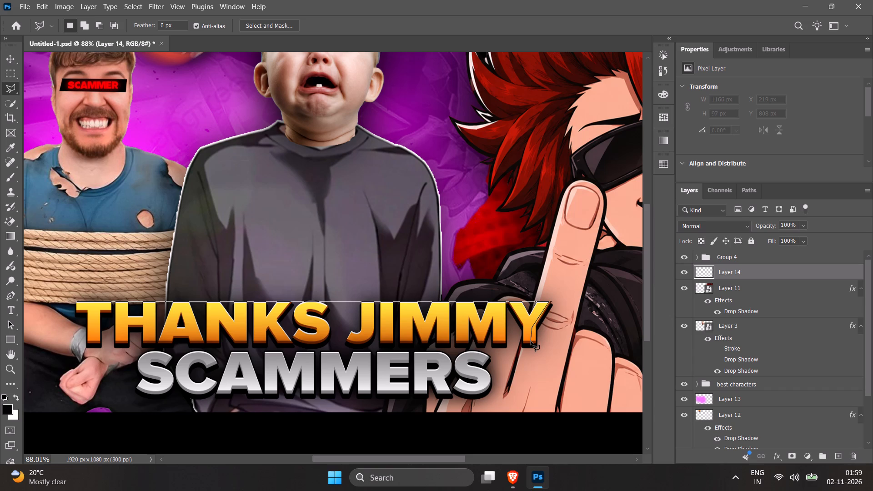
left_click(531, 341)
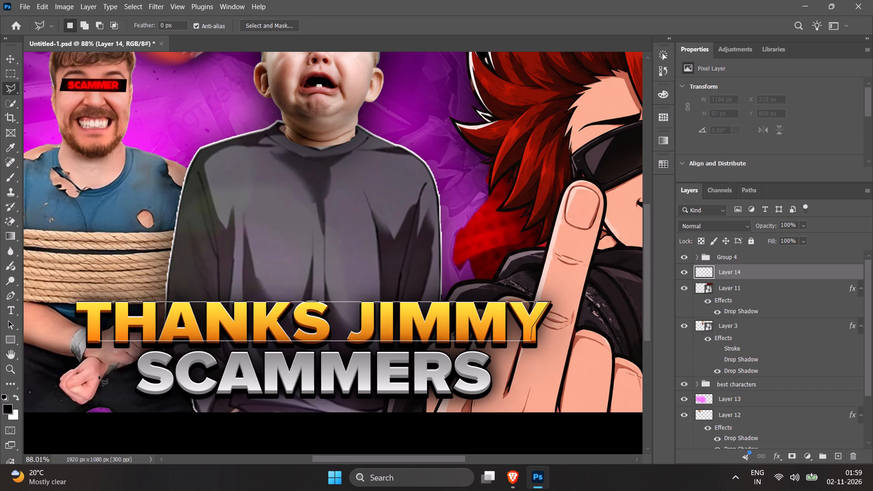
left_click(87, 375, "shift")
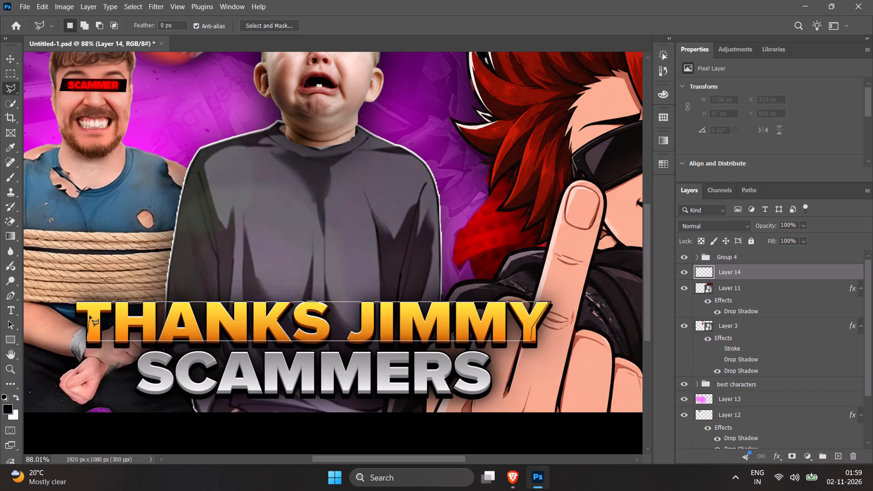
left_click(88, 309)
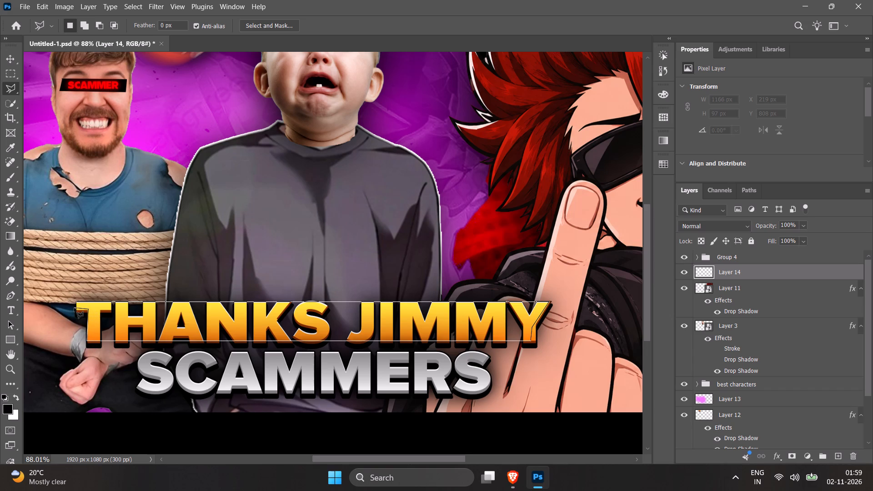
left_click(77, 310)
left_click(78, 302)
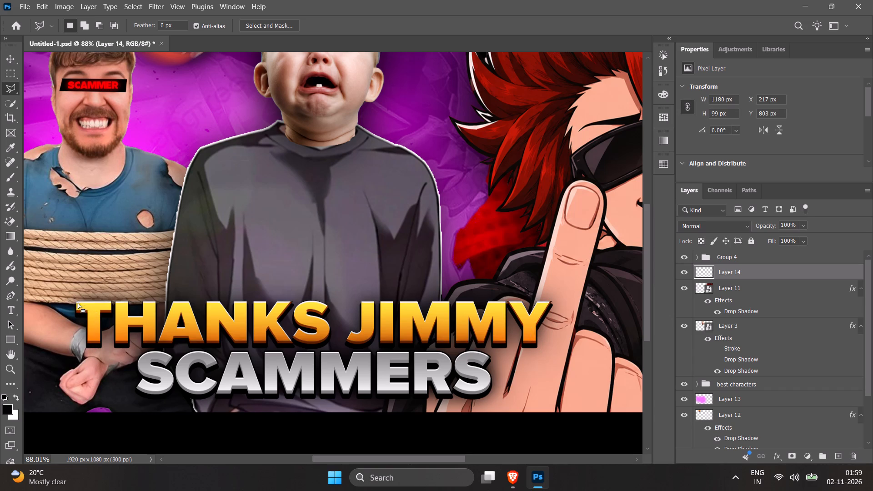
Brush black across the selection behind THANKS JIMMY on Layer 14 and deselect.
key("b")
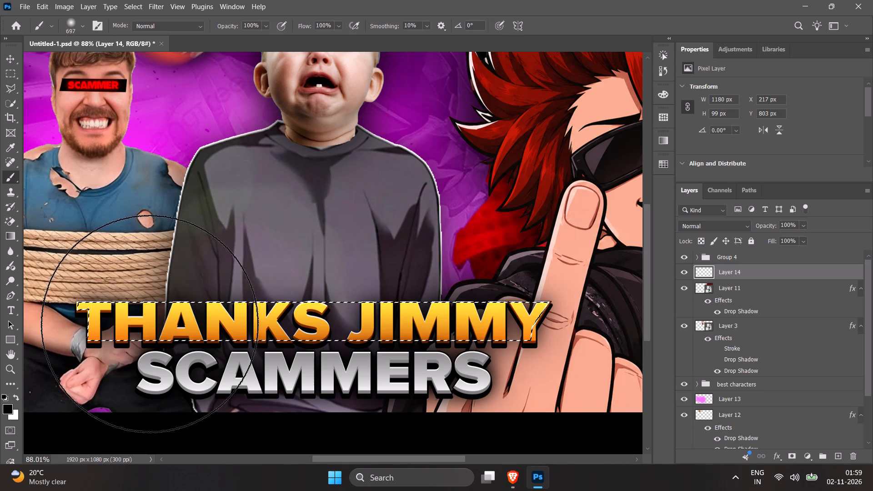
left_click_drag(146, 323, 186, 368)
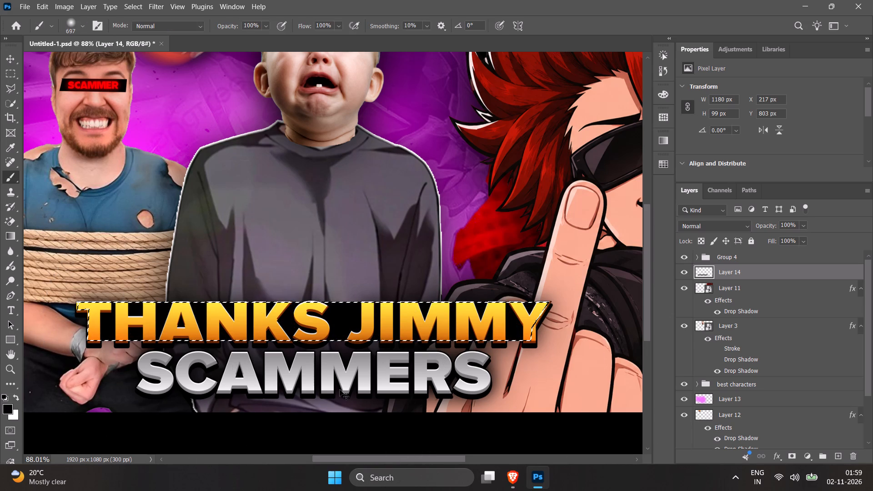
key("ctrl+d")
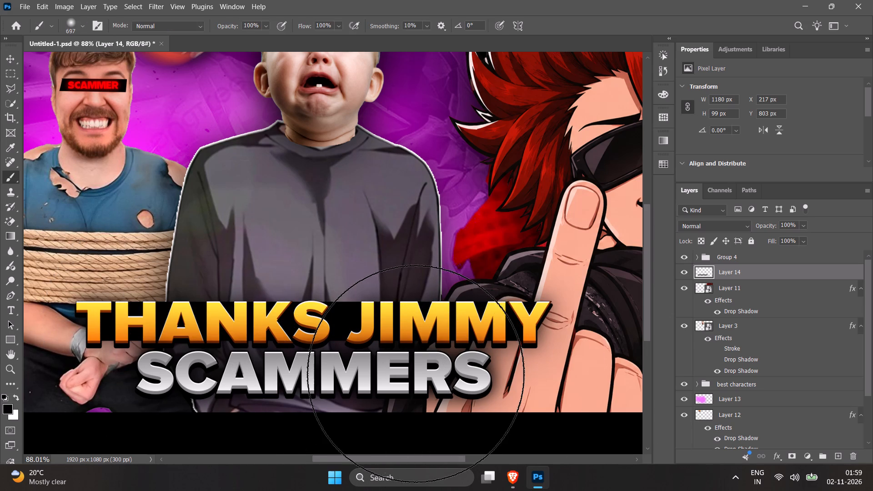
Examine the black backing behind the title, both up close and with the whole thumbnail fitted in view.
key("z")
key("z")
key("z")
key("z")
key("z")
key("z")
key("z")
key("z")
key("z")
key("z")
key("z")
key("z")
key("z")
key("z")
key("z")
key("z")
key("z")
key("z")
key("z")
key("z")
left_click_drag(396, 351, 361, 350)
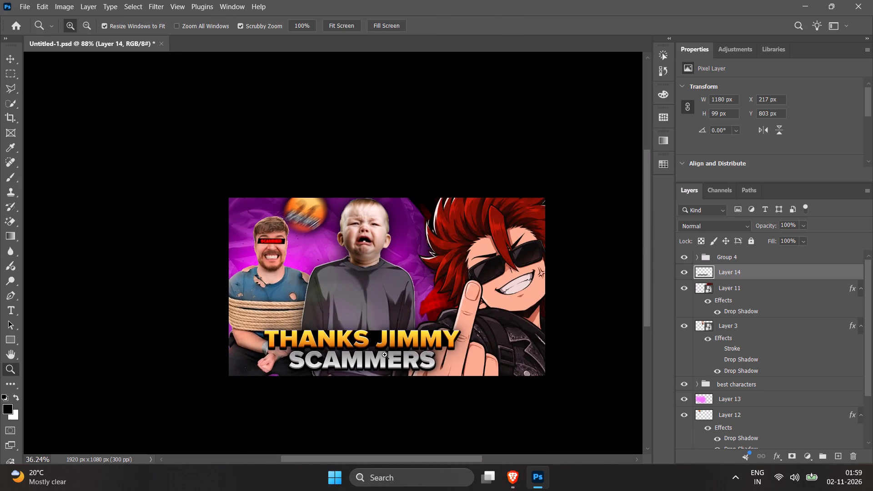
right_click(385, 355)
left_click(412, 357)
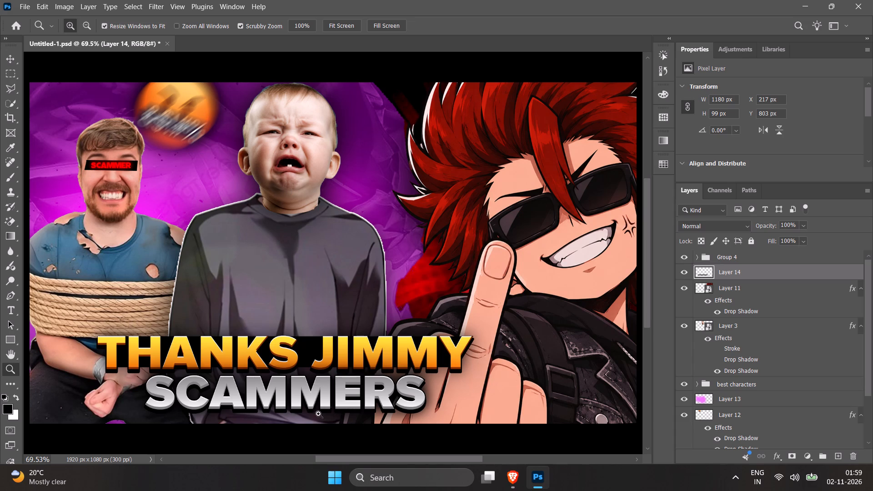
left_click_drag(252, 419, 256, 423)
left_click_drag(240, 418, 270, 417)
right_click(273, 376)
left_click(302, 379)
left_click_drag(356, 366, 329, 369)
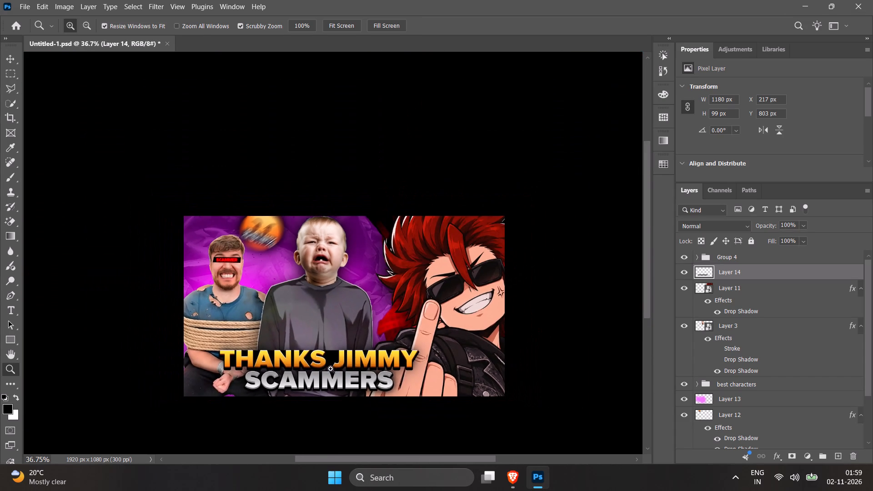
right_click(334, 369)
left_click(351, 371)
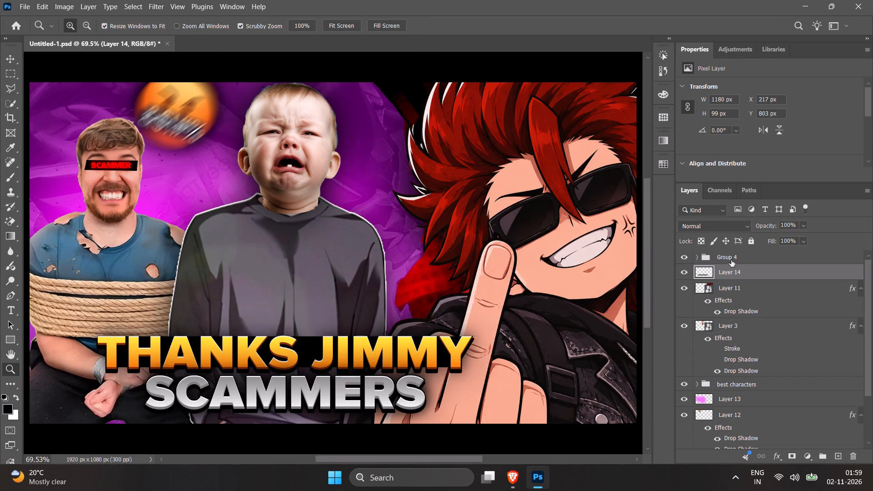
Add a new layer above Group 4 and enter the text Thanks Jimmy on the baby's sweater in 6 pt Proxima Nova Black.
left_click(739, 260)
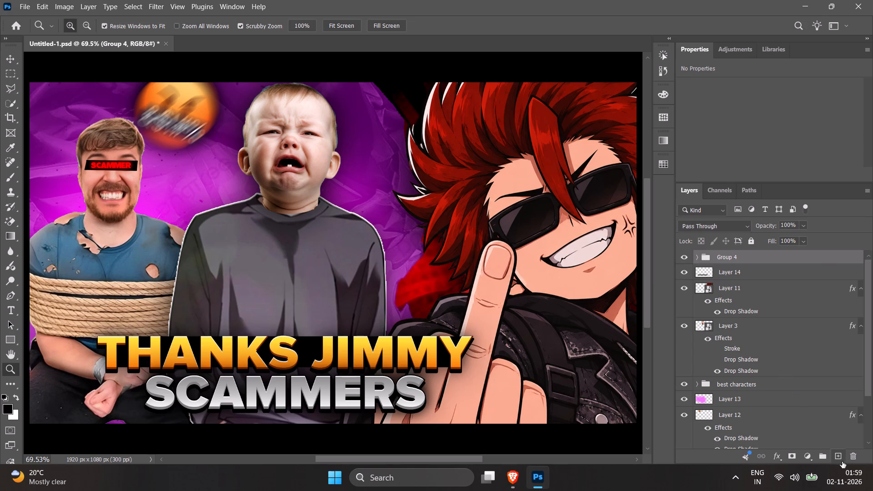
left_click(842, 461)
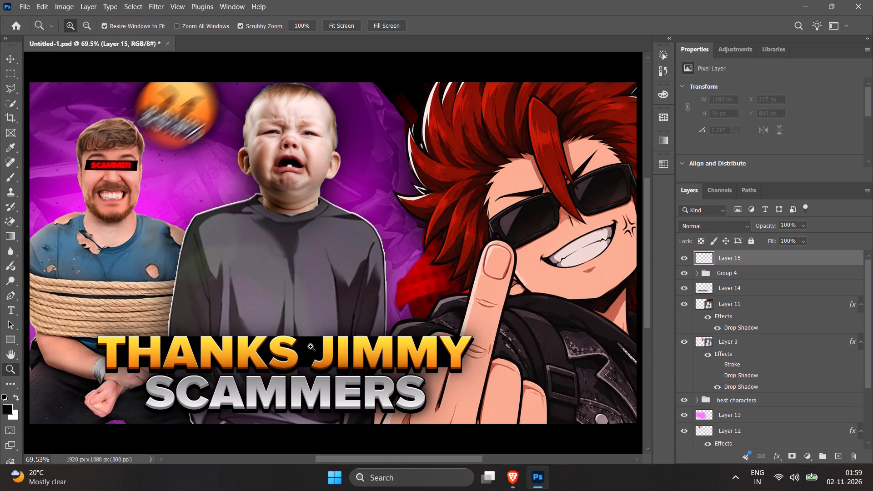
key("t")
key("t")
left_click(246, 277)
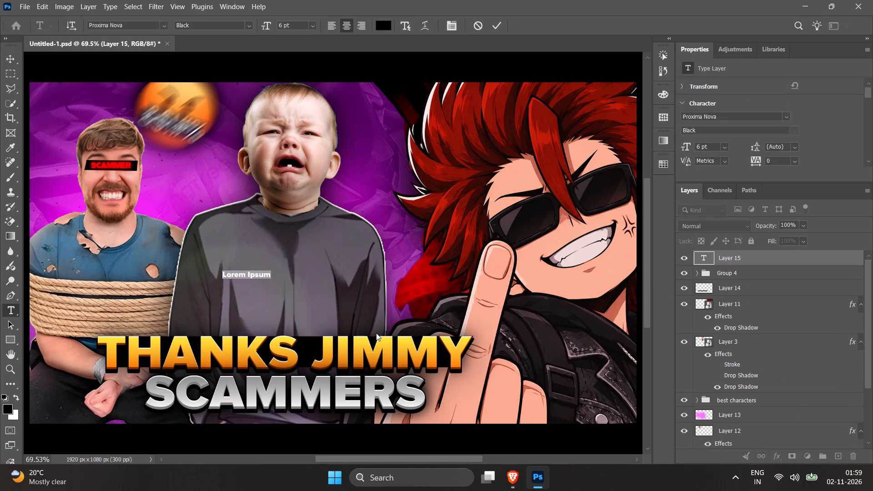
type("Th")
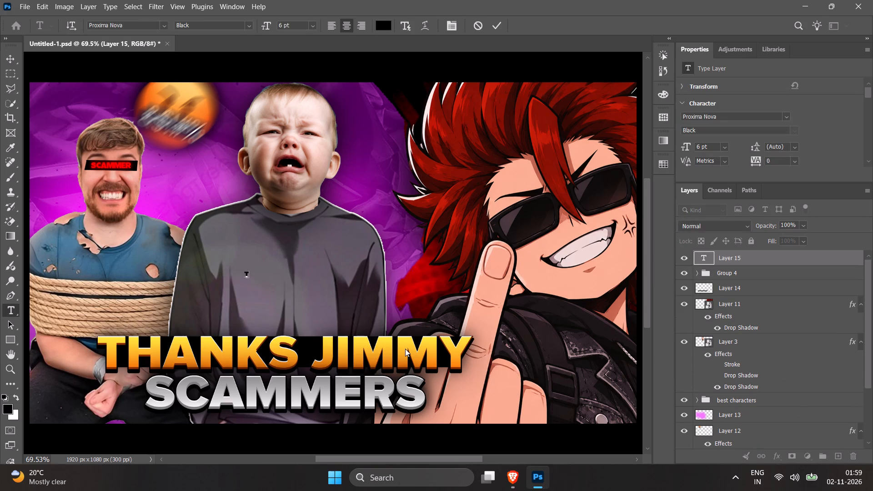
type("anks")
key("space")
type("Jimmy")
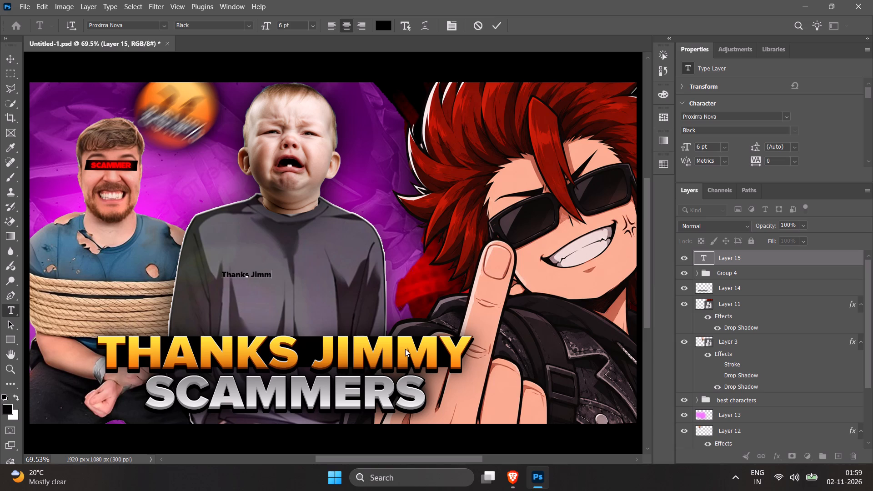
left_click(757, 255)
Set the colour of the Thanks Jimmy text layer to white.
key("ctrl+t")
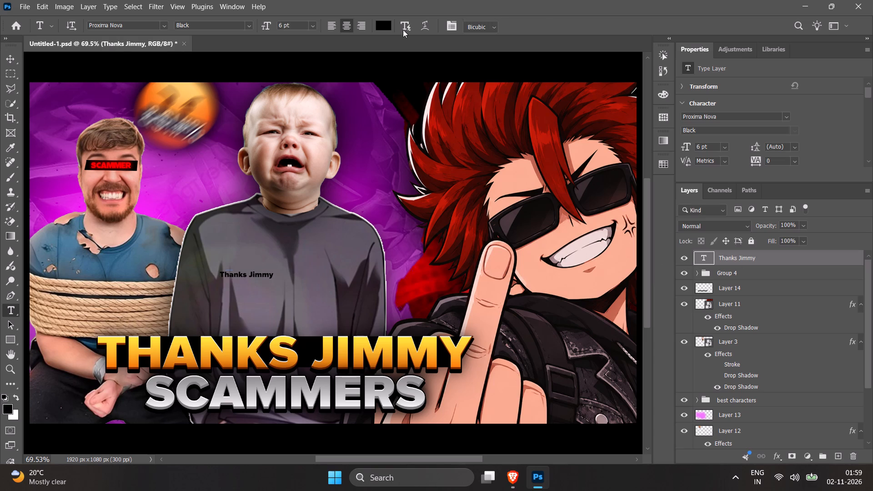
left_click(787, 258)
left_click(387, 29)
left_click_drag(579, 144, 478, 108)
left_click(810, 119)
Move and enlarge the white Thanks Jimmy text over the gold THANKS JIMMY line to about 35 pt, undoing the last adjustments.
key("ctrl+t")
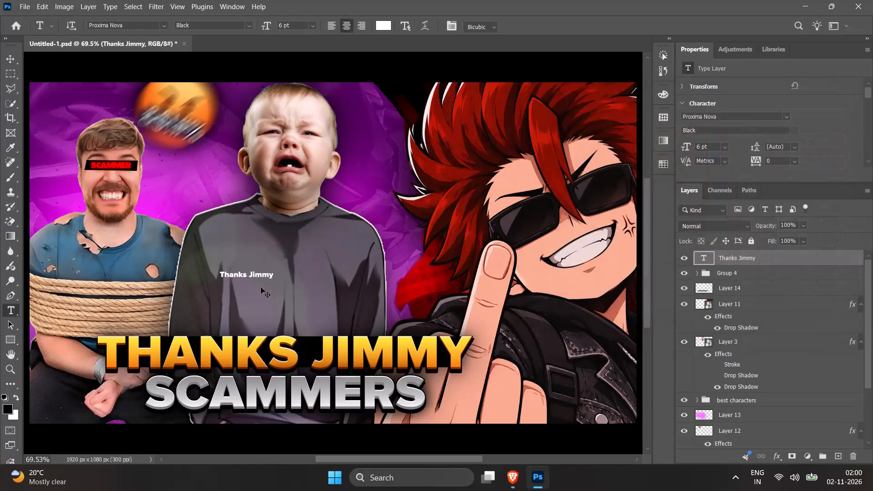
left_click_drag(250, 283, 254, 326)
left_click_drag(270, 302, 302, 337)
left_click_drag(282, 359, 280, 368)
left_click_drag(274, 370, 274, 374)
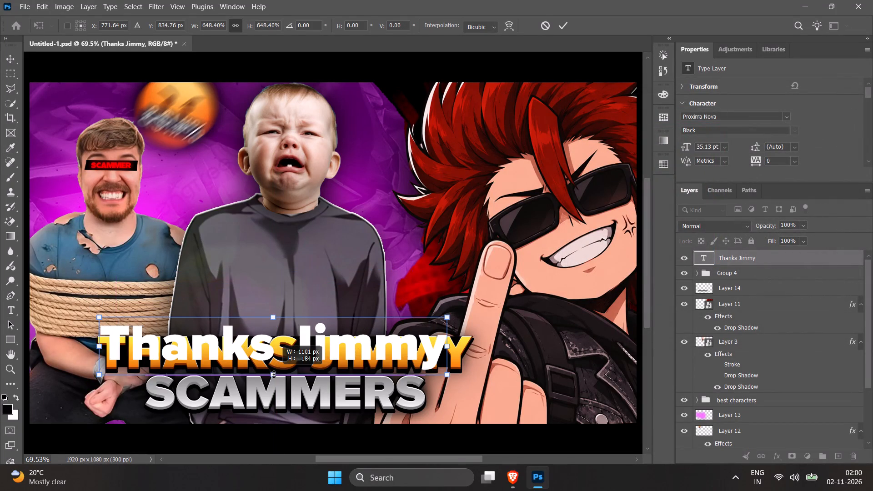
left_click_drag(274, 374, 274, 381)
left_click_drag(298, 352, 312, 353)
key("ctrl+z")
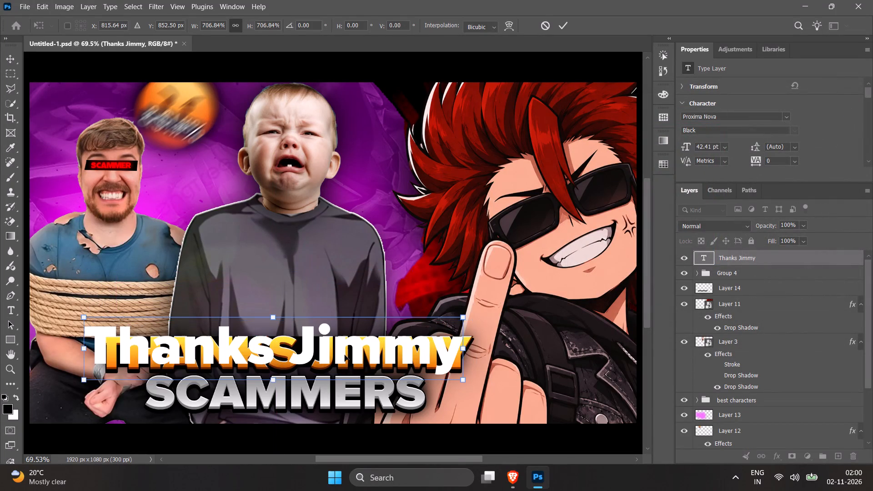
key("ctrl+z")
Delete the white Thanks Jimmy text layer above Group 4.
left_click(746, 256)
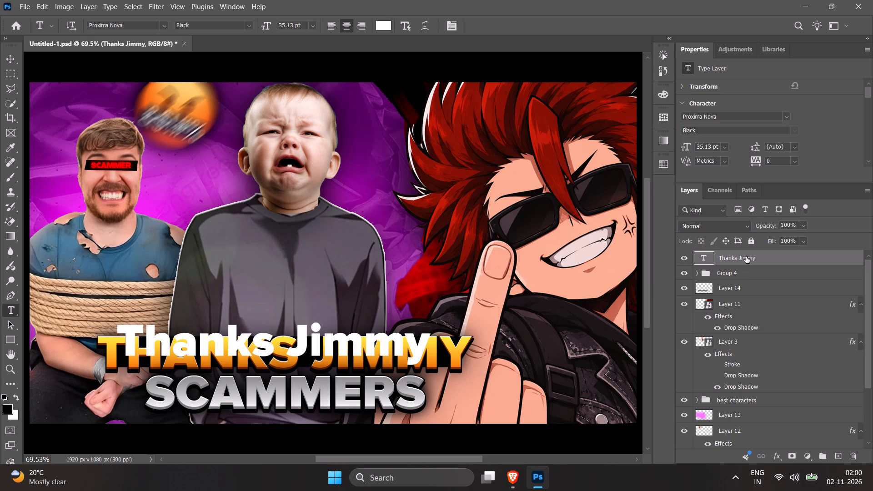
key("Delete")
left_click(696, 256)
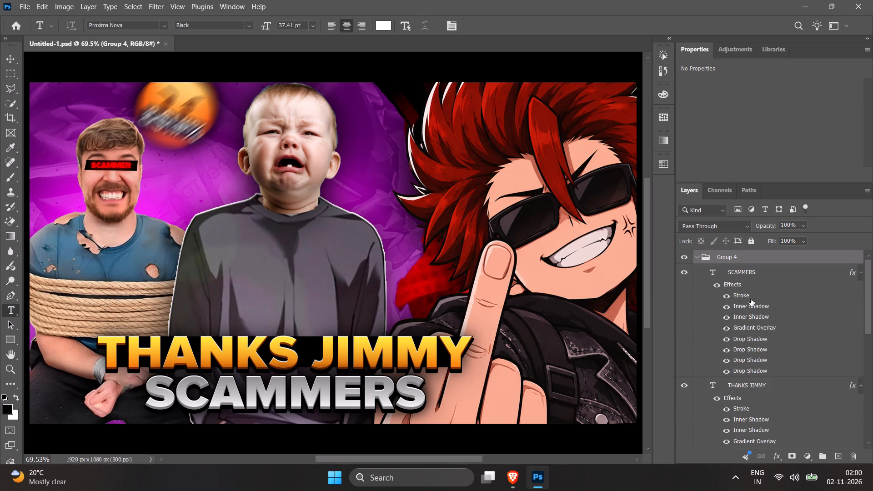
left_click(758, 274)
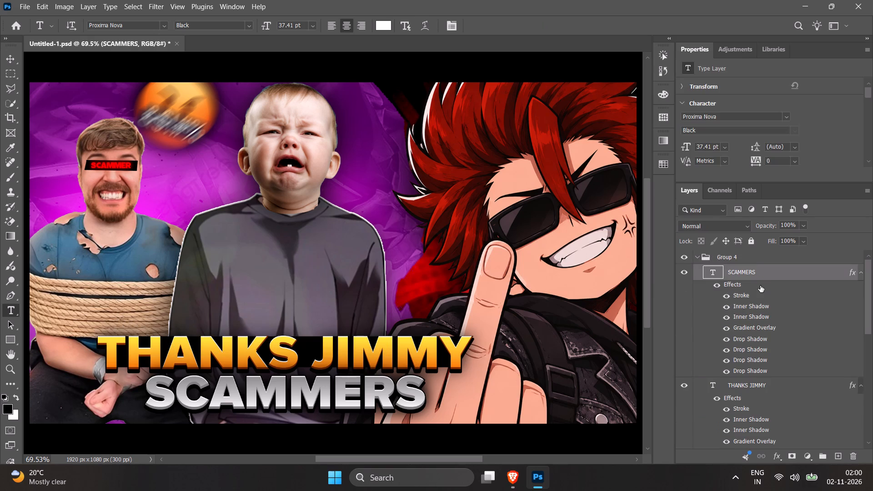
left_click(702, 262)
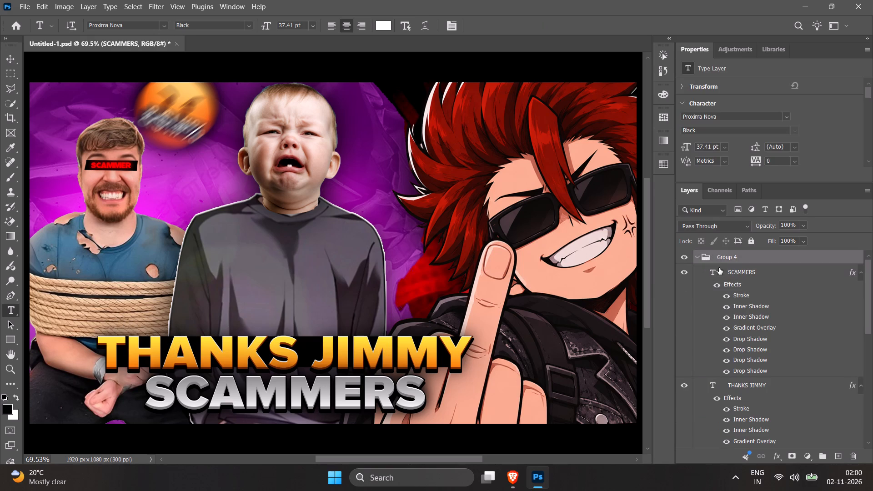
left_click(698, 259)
Duplicate the title group, Group 4.
left_click(753, 258)
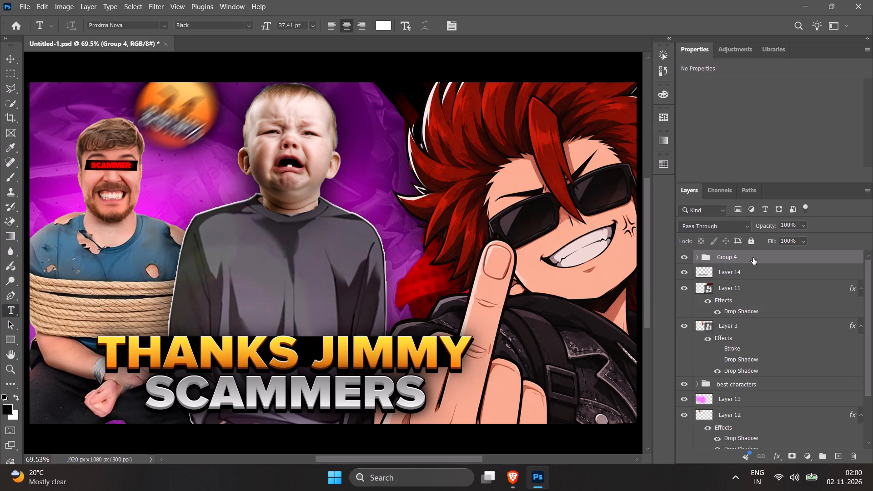
key("ctrl+j")
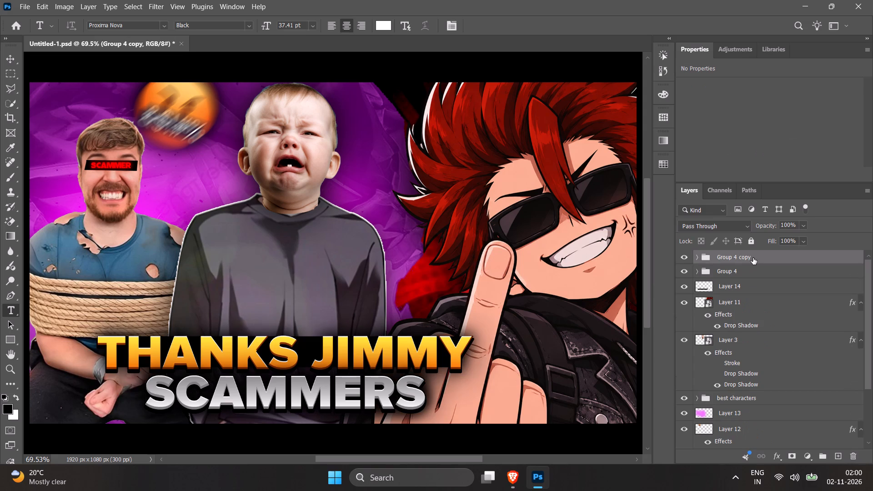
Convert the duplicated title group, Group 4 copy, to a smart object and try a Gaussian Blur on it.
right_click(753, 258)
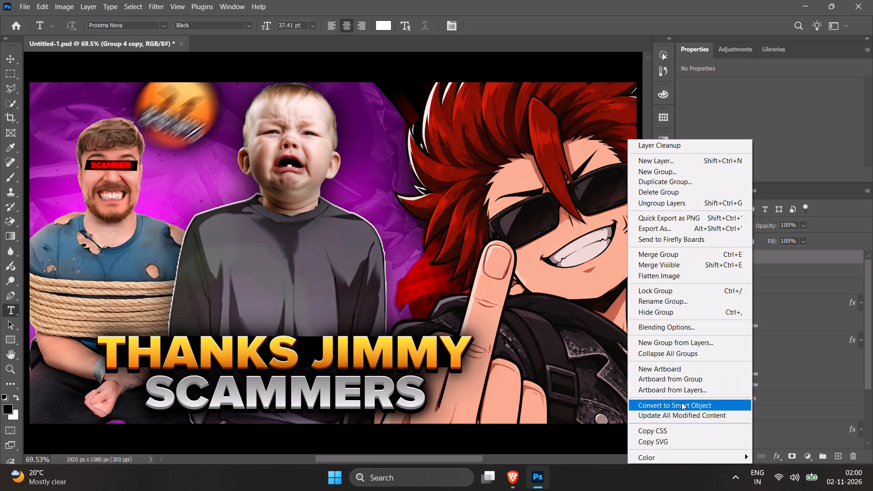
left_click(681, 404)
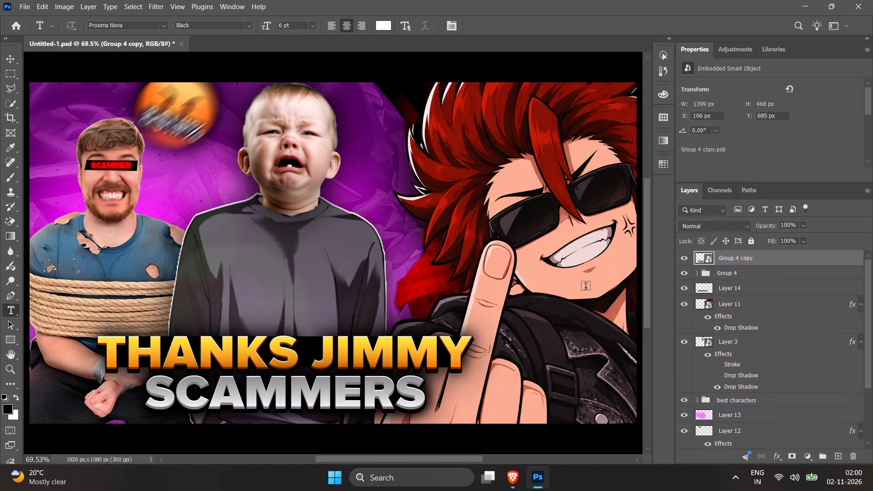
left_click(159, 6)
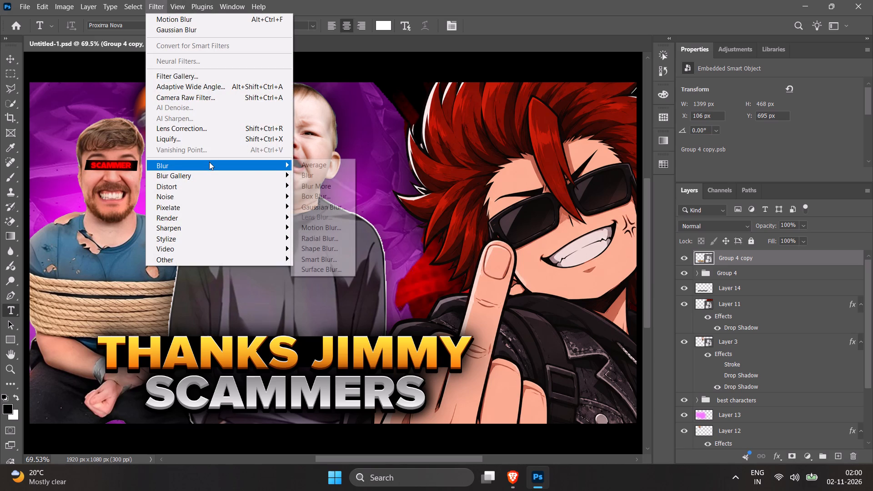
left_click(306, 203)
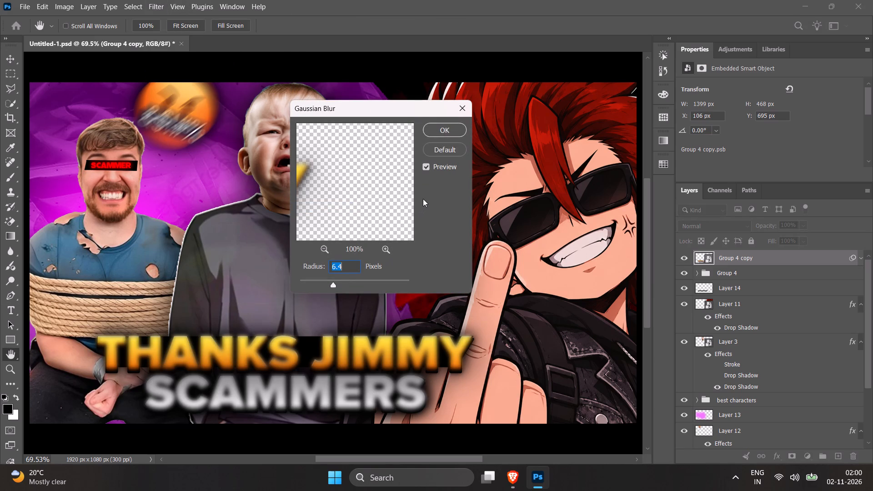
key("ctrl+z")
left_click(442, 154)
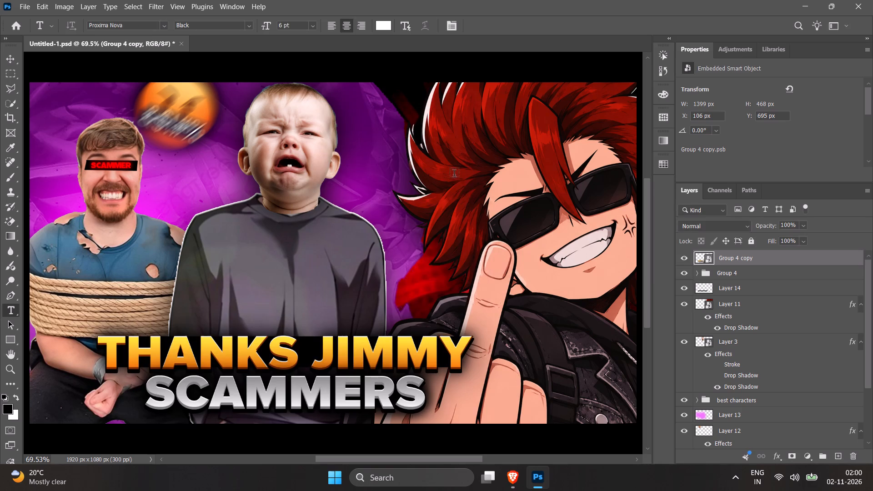
Delete the Group 4 copy layer above Group 4.
left_click(748, 263)
key("Delete")
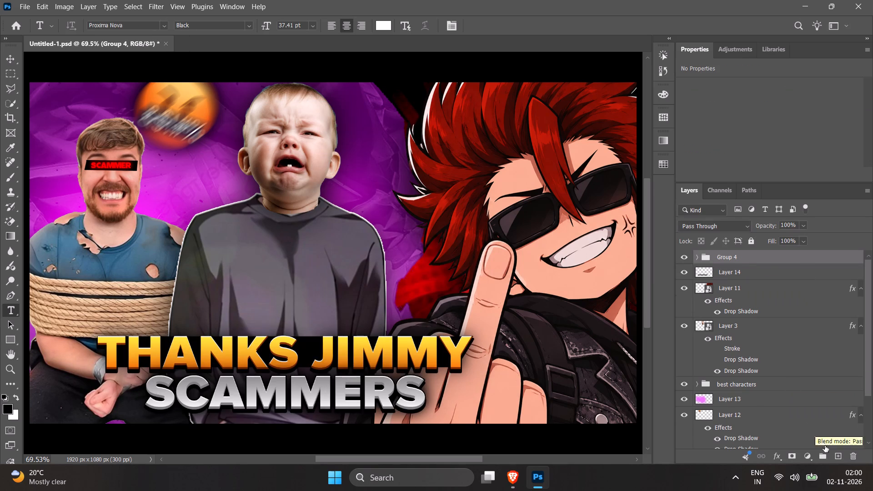
Add a new layer above Group 4 and create the text "THanks jimmy" on it in Proxima Nova Black, 6 pt.
left_click(837, 456)
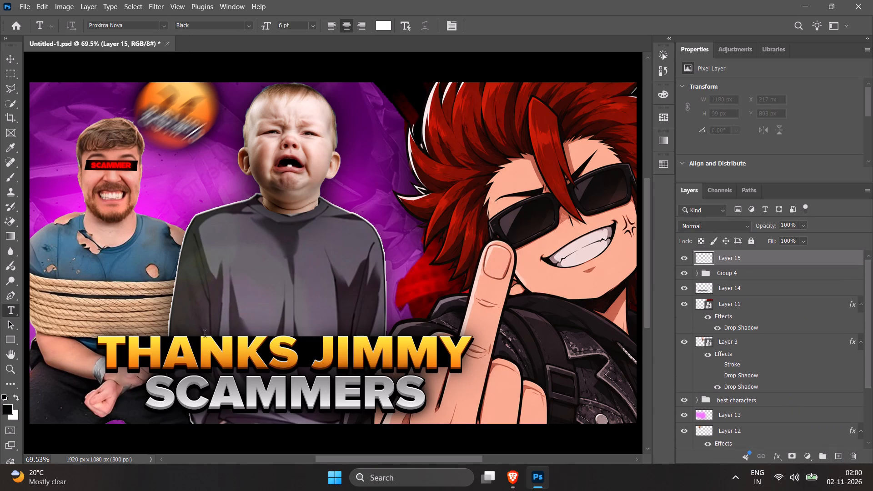
left_click(169, 293)
type("TH")
type("anks jimmy")
key("ctrl+a")
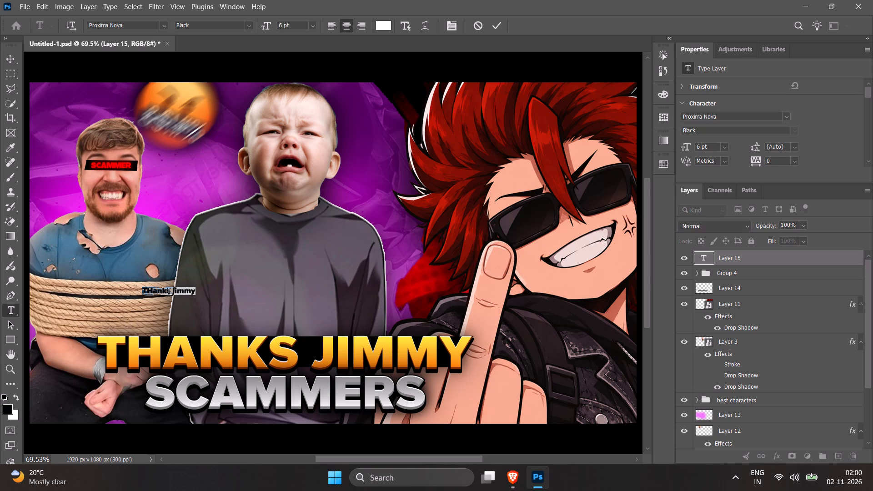
left_click(744, 255)
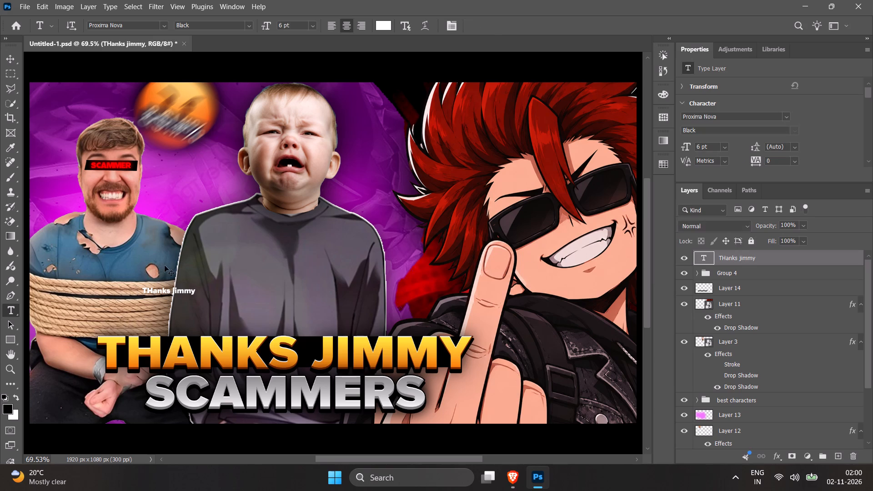
Enlarge the white THanks jimmy text to about 43 pt and position it over the gold THANKS JIMMY line.
key("ctrl+t")
left_click_drag(171, 299, 172, 331)
left_click_drag(182, 307, 277, 317)
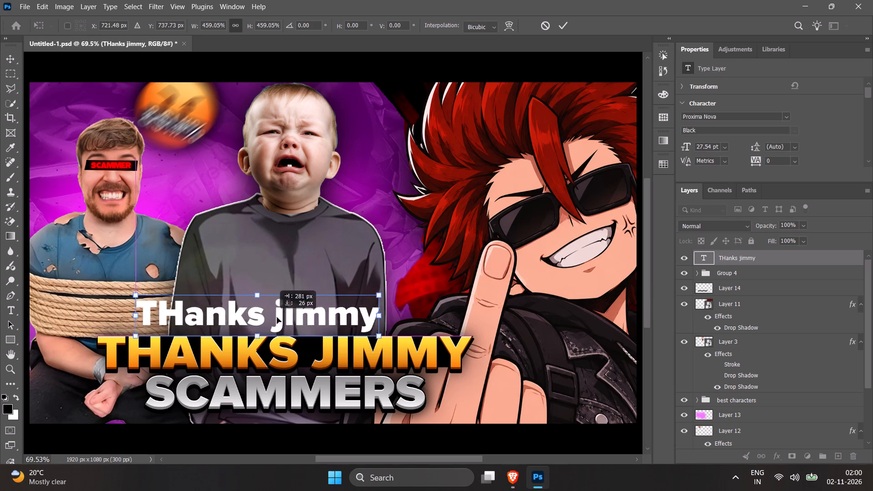
left_click_drag(277, 317, 331, 319)
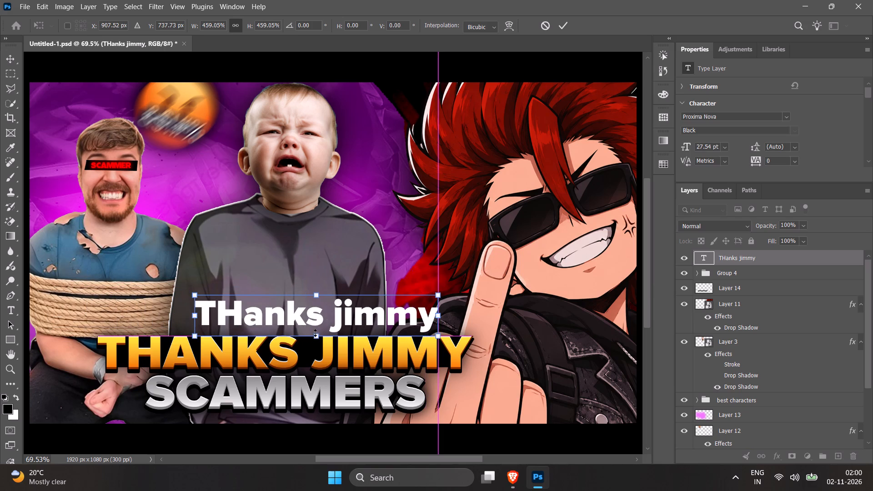
left_click_drag(315, 336, 318, 363)
left_click_drag(331, 330, 296, 350)
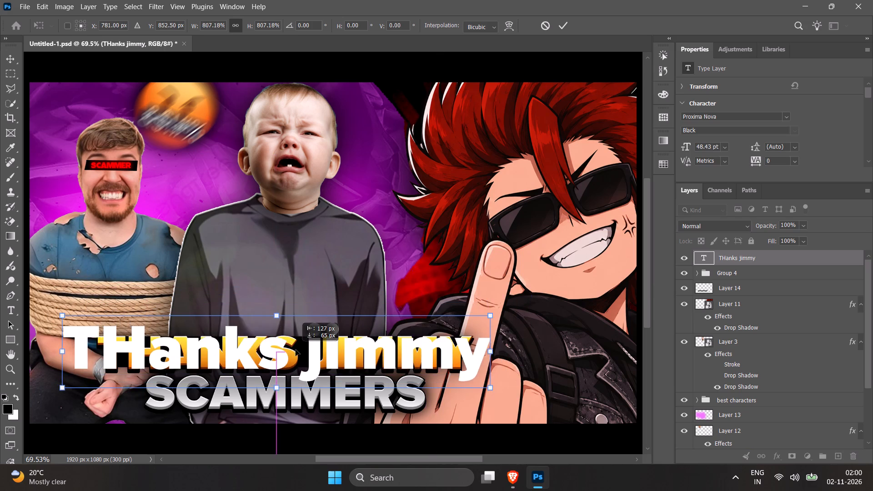
left_click_drag(296, 350, 305, 351)
left_click_drag(291, 321, 291, 325)
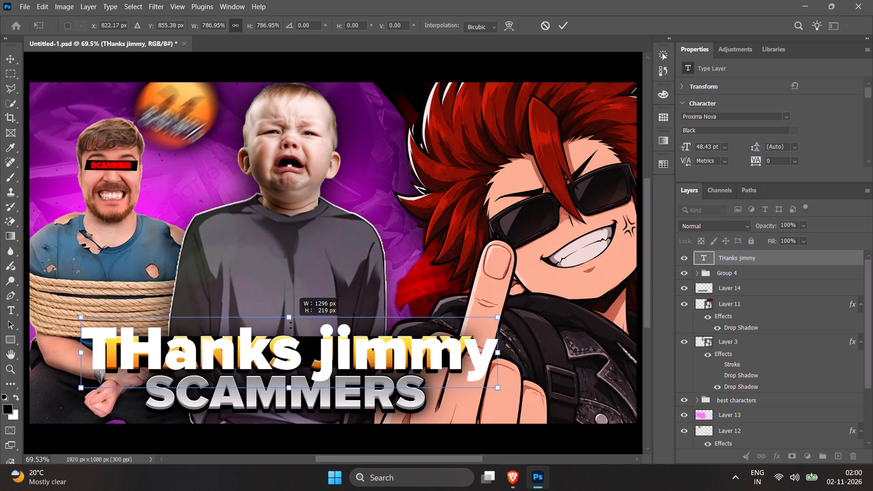
left_click_drag(291, 325, 290, 328)
left_click(293, 342)
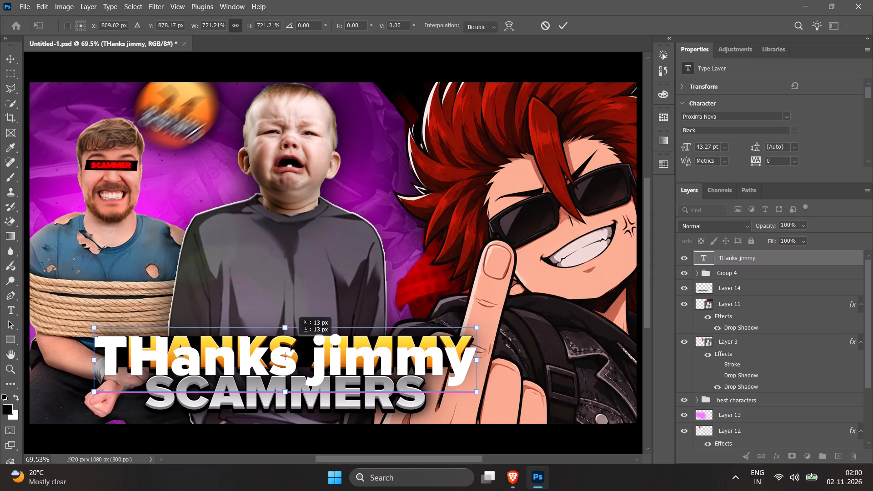
left_click(743, 260)
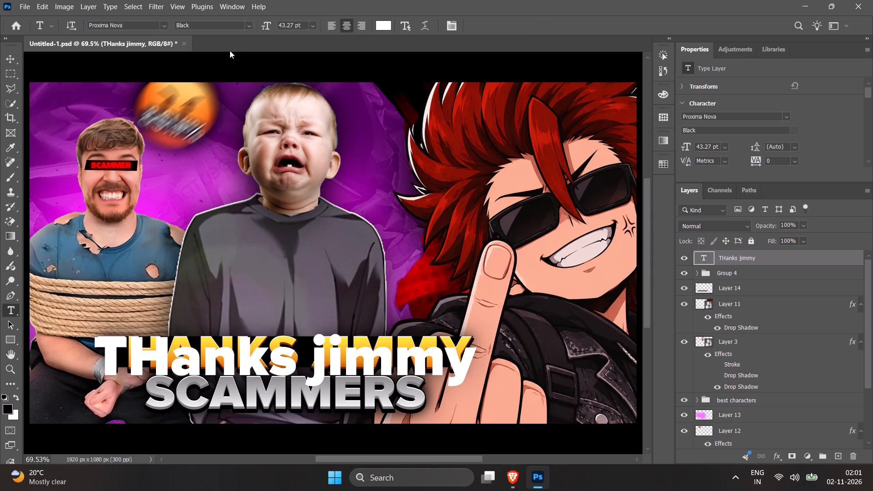
Apply a golden-yellow Color Overlay at 100% opacity to the THanks jimmy text layer.
double_click(770, 261)
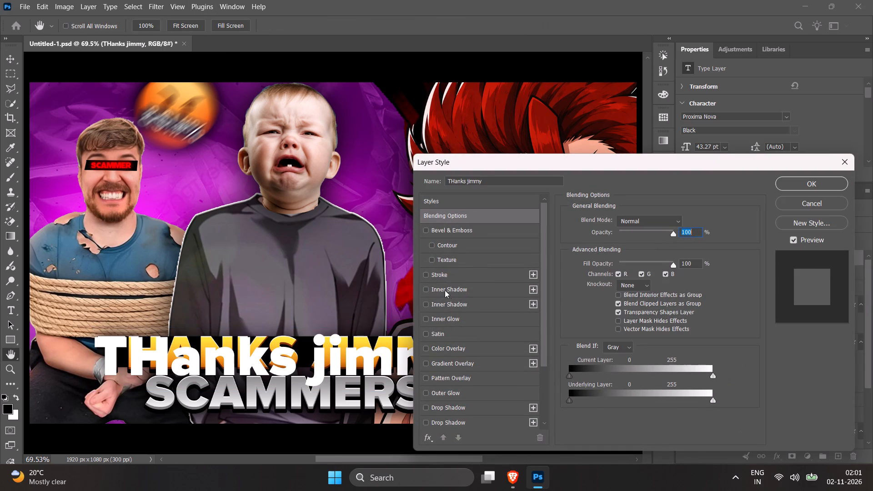
left_click(451, 347)
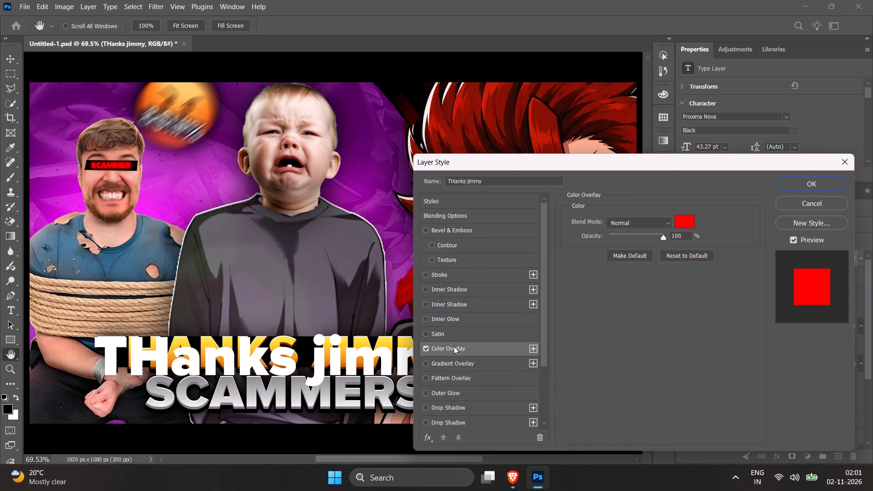
left_click(667, 212)
left_click(693, 216)
left_click_drag(725, 244, 729, 249)
left_click(810, 120)
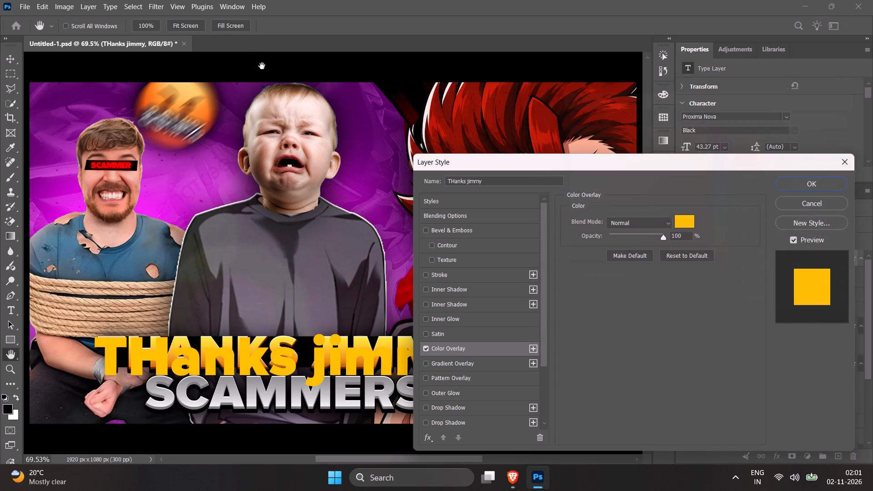
left_click(804, 184)
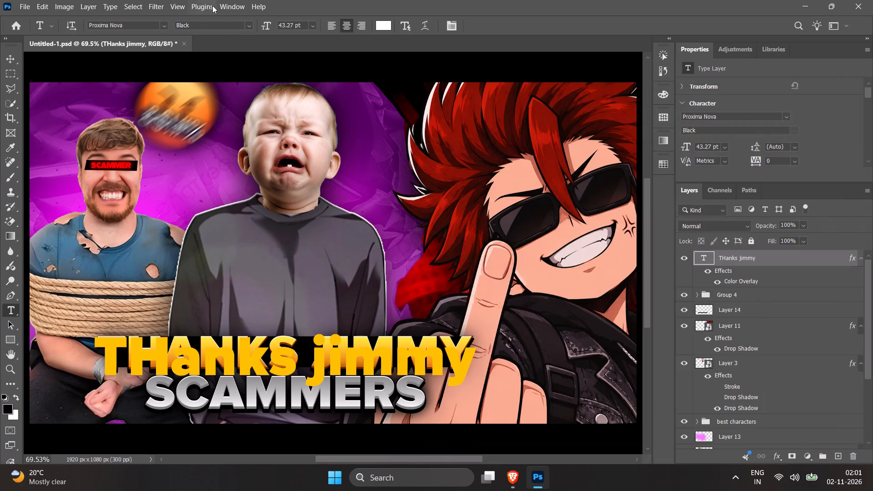
Convert the yellow THanks jimmy text to a smart object and apply a Gaussian Blur with a 58.2-pixel radius.
left_click(162, 6)
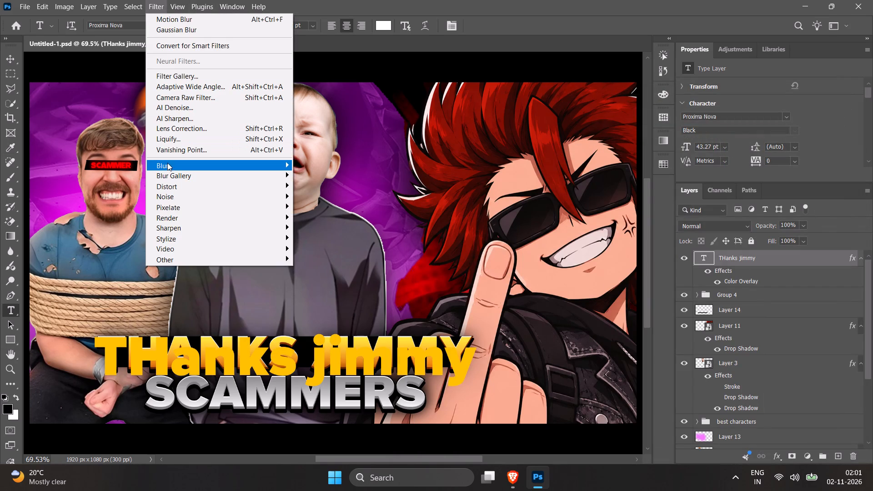
left_click(323, 210)
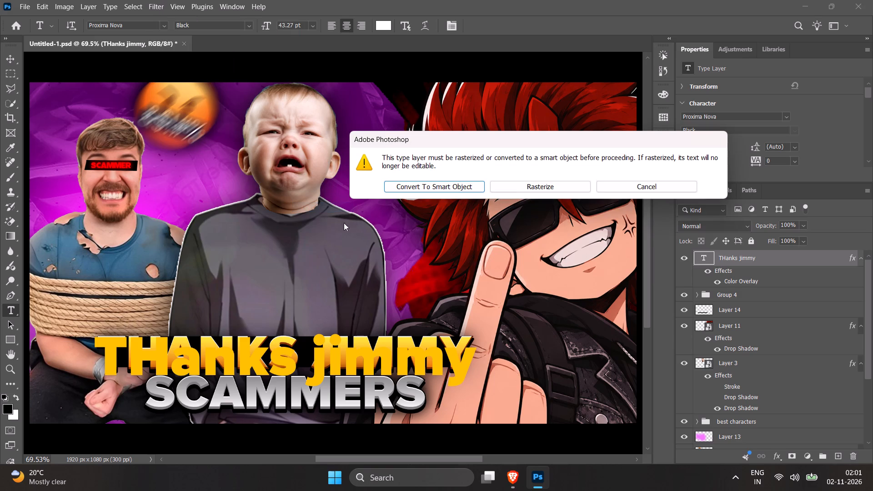
left_click(452, 192)
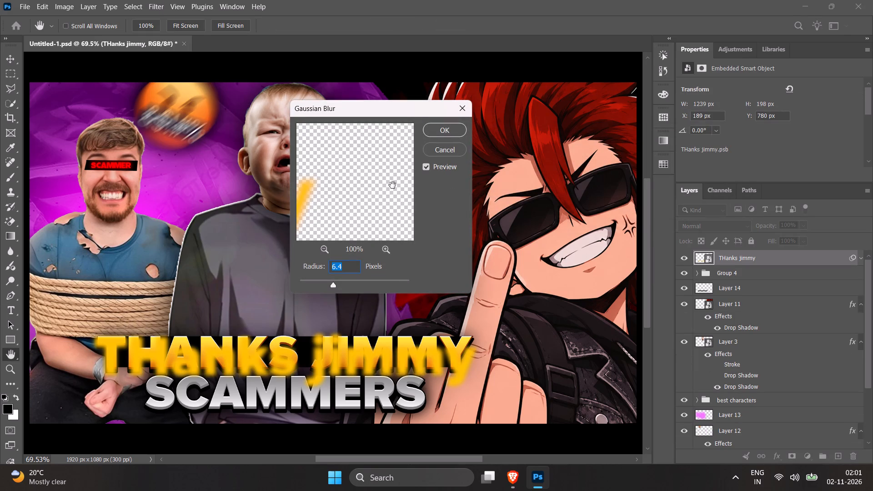
left_click(348, 278)
left_click(356, 278)
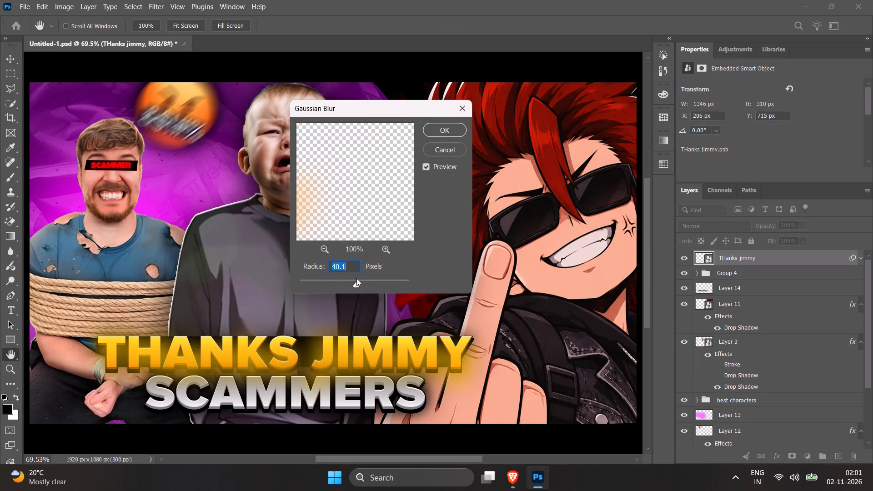
left_click(359, 282)
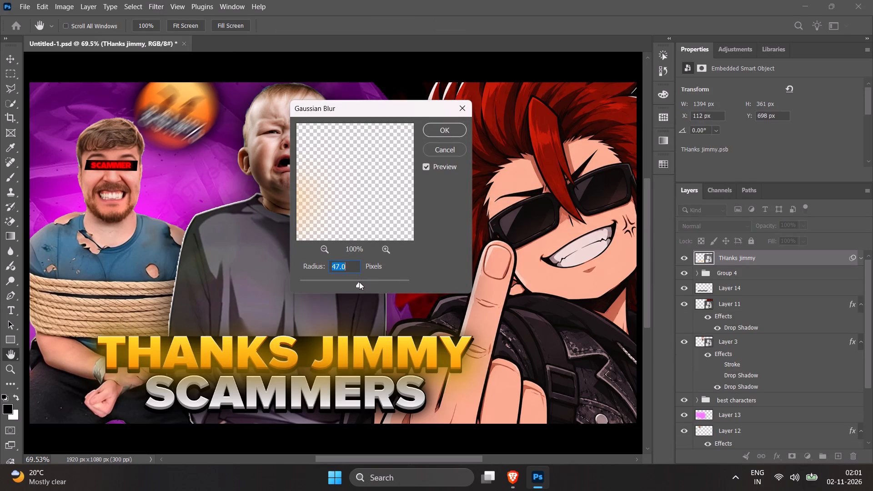
left_click(362, 282)
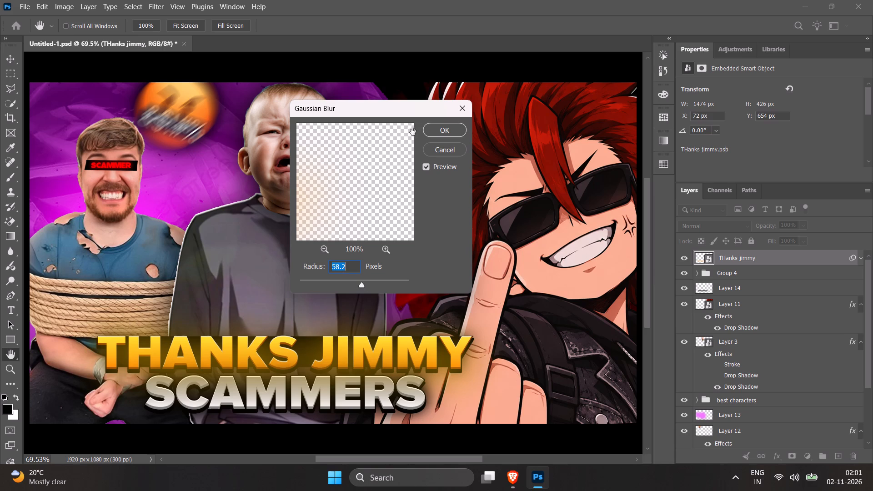
left_click(434, 129)
Move the blurred THanks jimmy glow slightly up to about X 799 px, Y 855 px over the gold line.
key("ctrl+t")
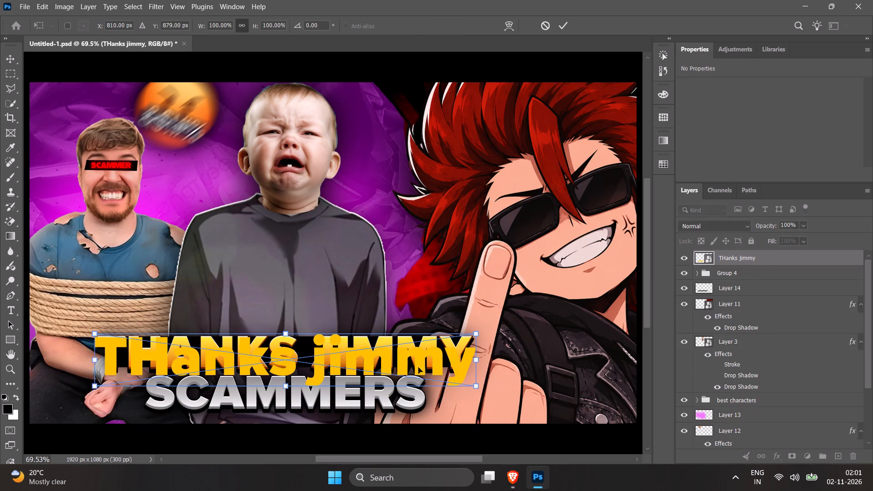
left_click_drag(416, 368, 413, 363)
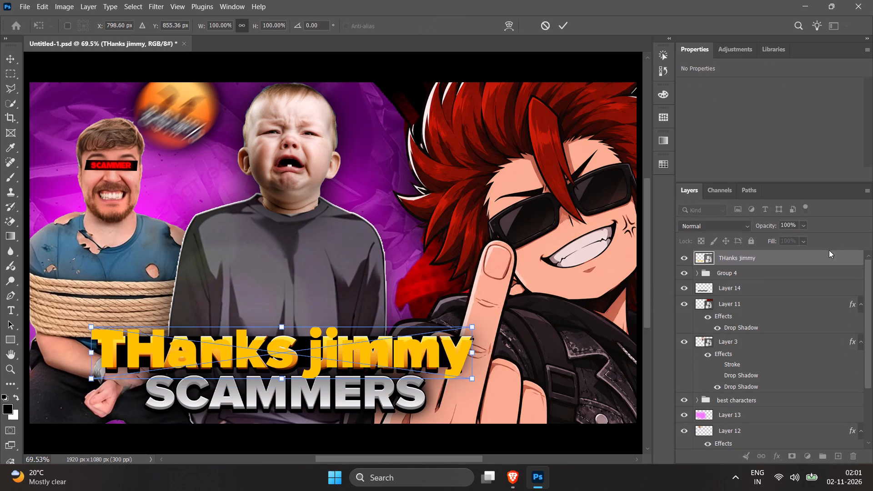
left_click(811, 257)
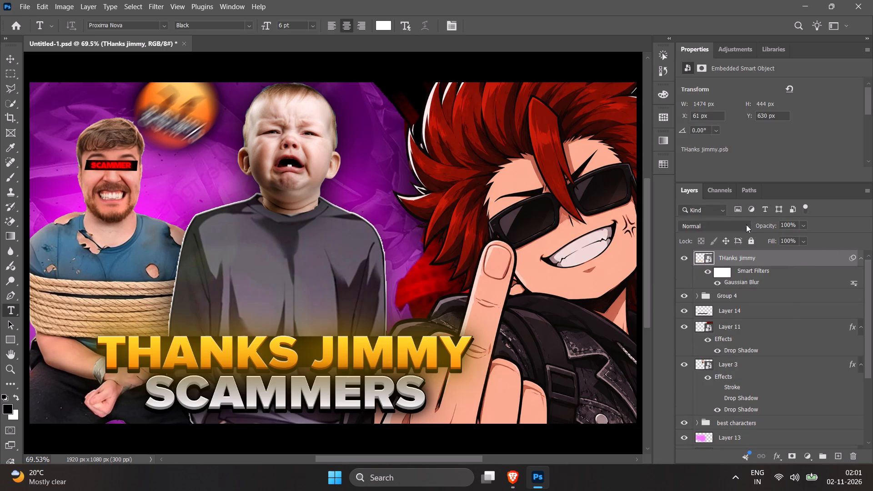
Set the blend mode of the THanks jimmy glow layer to Linear Dodge (Add).
left_click(746, 225)
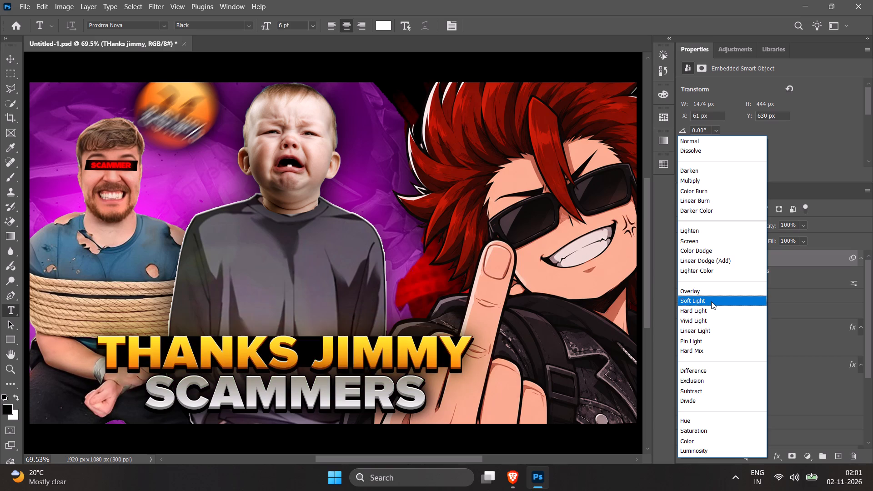
left_click_drag(709, 323, 708, 315)
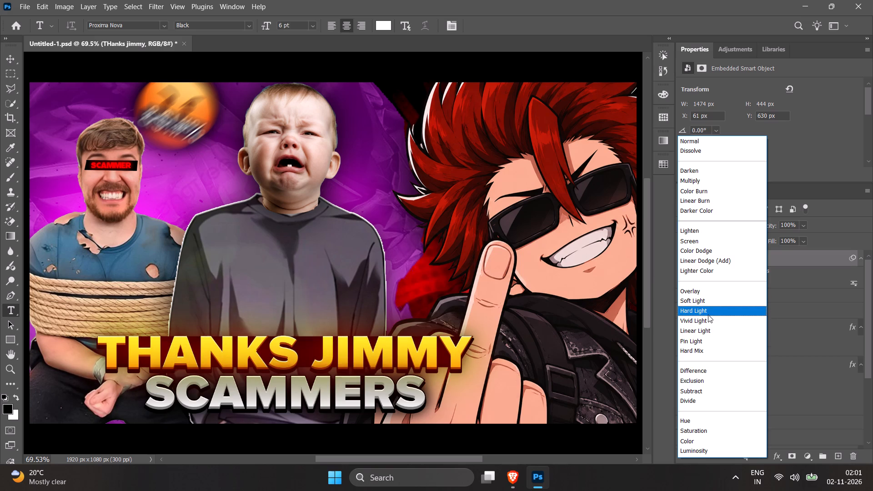
left_click_drag(708, 315, 702, 258)
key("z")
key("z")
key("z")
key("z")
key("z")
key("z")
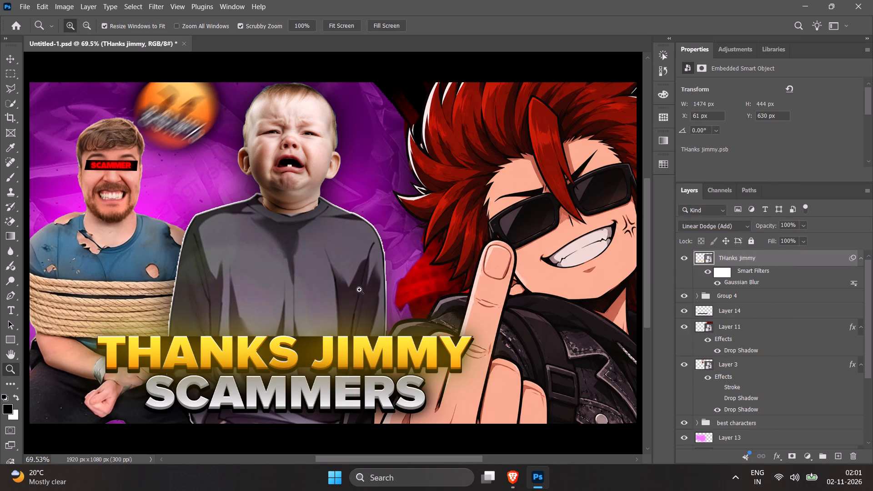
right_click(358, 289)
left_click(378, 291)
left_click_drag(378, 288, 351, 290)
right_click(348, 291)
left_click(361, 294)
Add a new layer at the top with the white Proxima Nova Black text "scammer" on the boy's sweater.
left_click(840, 452)
key("t")
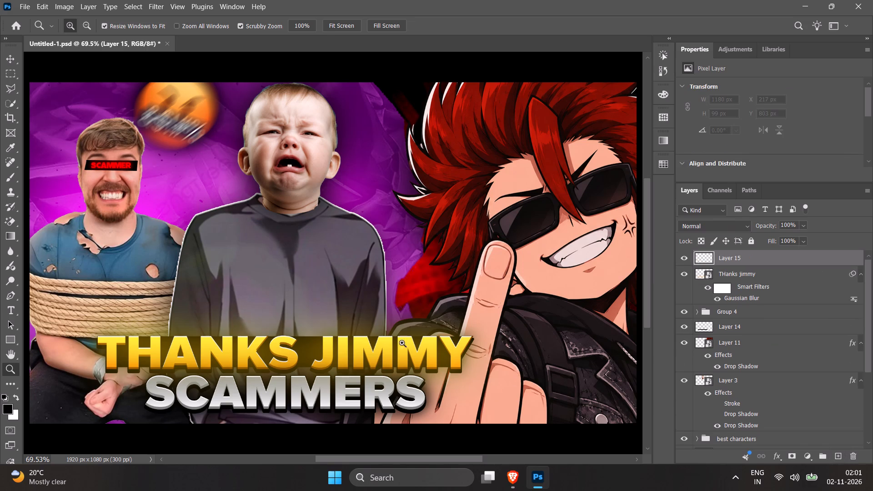
key("t")
left_click(288, 266)
type("sca")
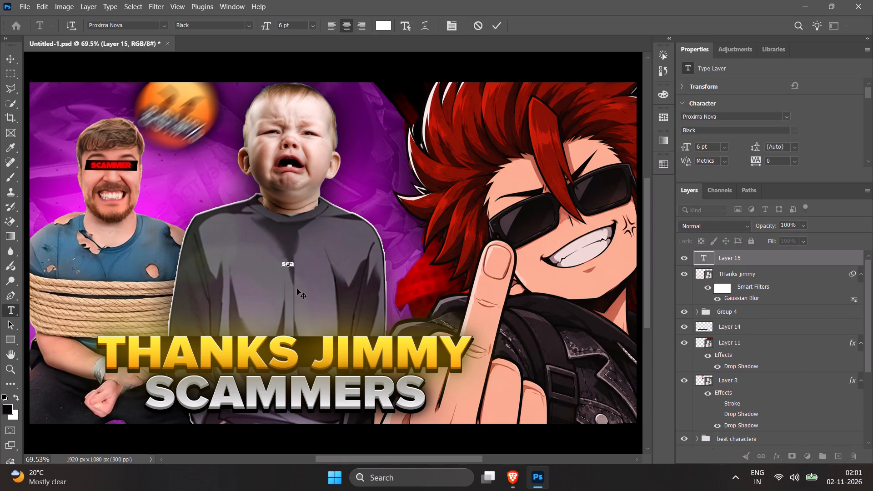
type("mmer")
key("ctrl+a")
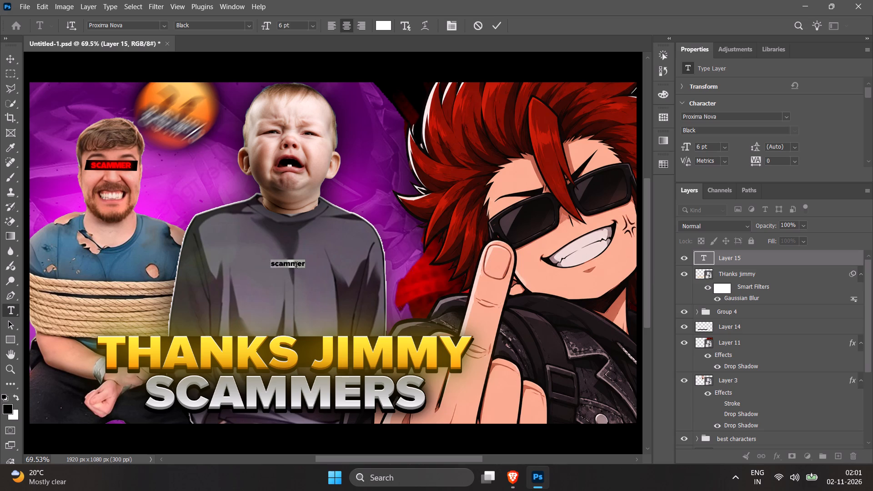
left_click(758, 265)
Enlarge the scammer text to about 48 pt and place it over the silver SCAMMERS line.
key("ctrl+t")
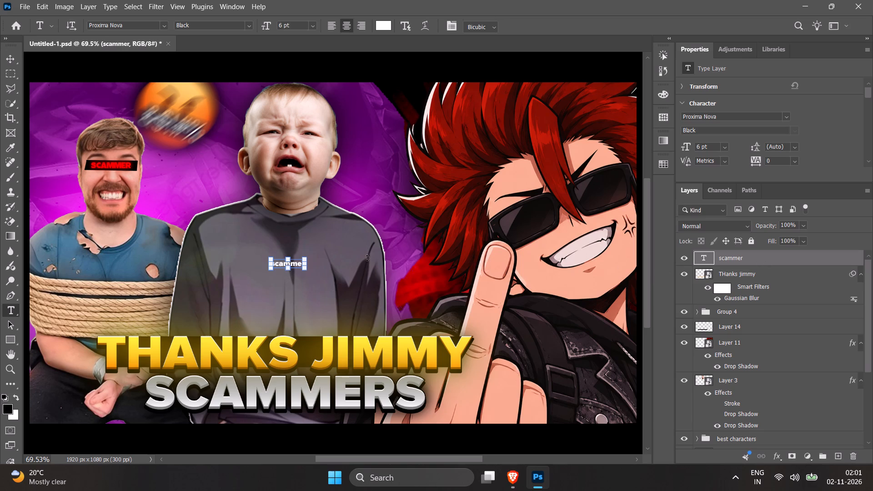
left_click_drag(288, 271, 294, 358)
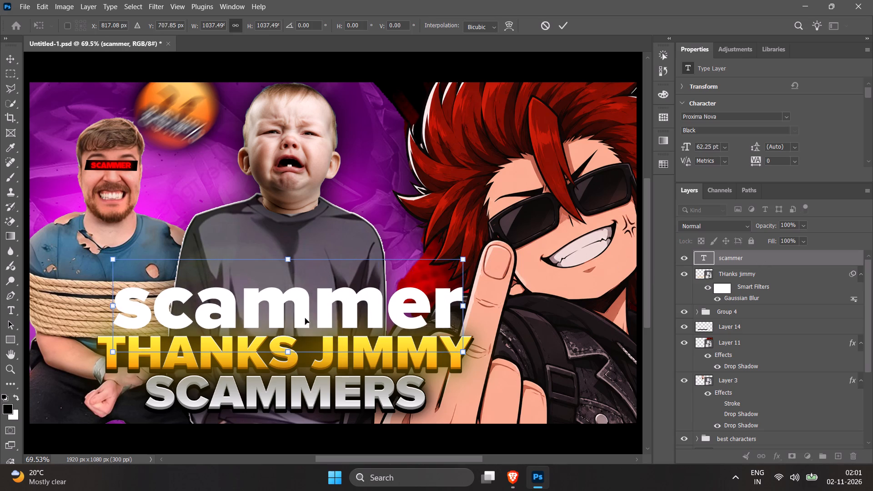
left_click_drag(305, 318, 310, 396)
left_click_drag(289, 335, 290, 352)
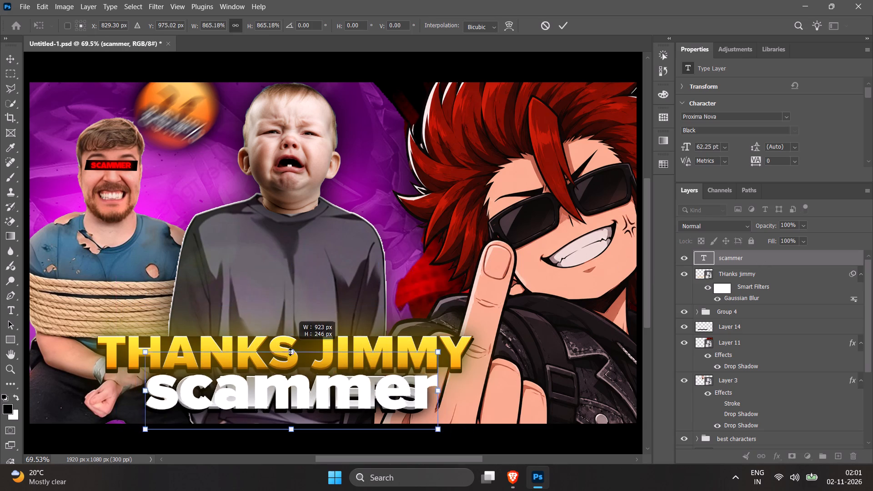
left_click_drag(290, 352, 290, 359)
left_click_drag(313, 384, 310, 379)
left_click_drag(289, 353, 289, 349)
left_click_drag(286, 368, 283, 372)
left_click(763, 261)
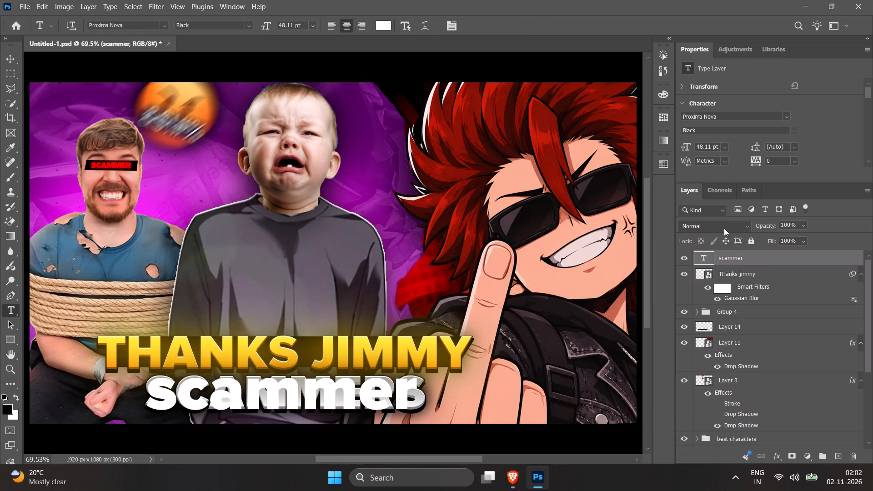
Rasterize the scammer text by reapplying the last-used Gaussian Blur to it.
left_click(155, 11)
left_click(172, 20)
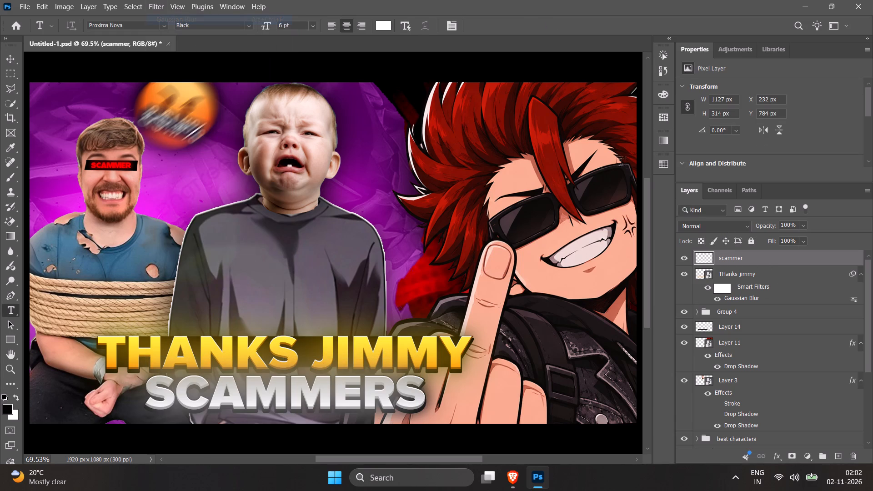
Set the blend mode of the blurred scammer layer to Soft Light.
left_click(706, 225)
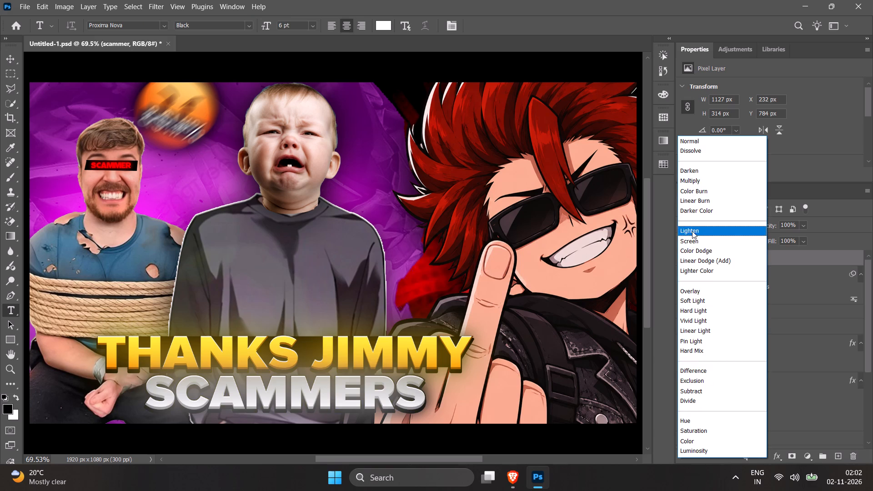
left_click_drag(697, 293, 697, 272)
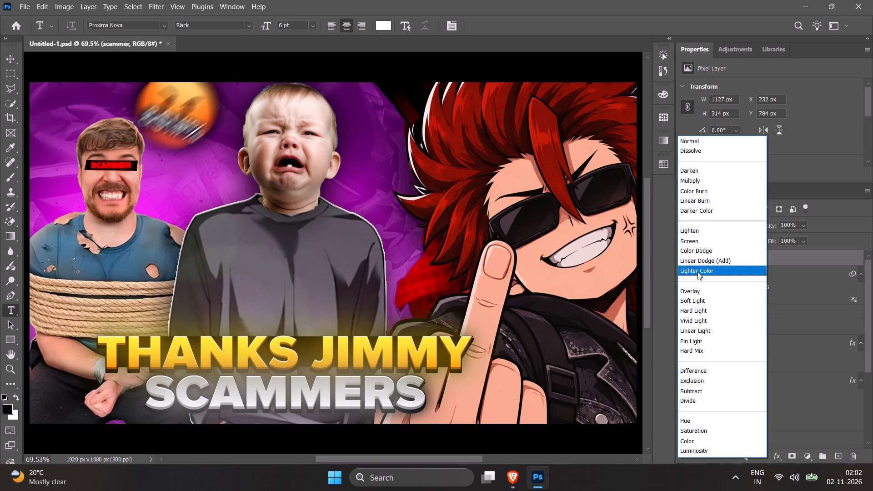
left_click_drag(697, 272, 697, 201)
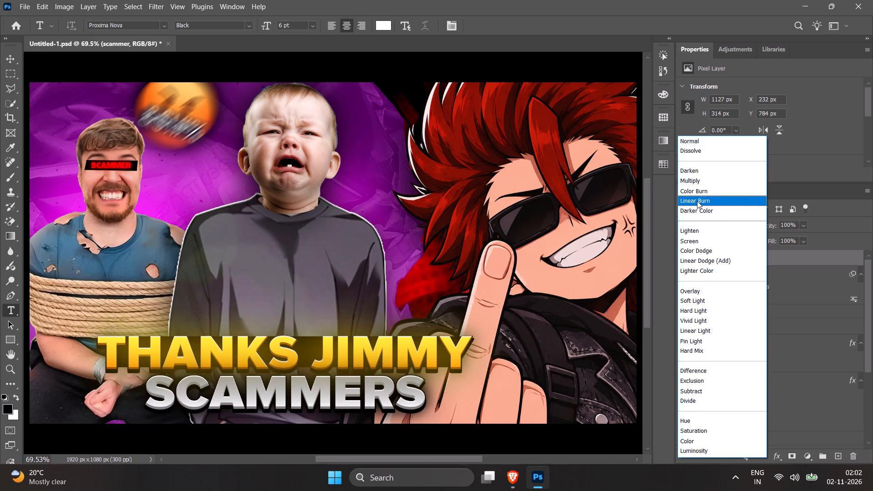
left_click_drag(697, 201, 701, 301)
left_click(777, 257)
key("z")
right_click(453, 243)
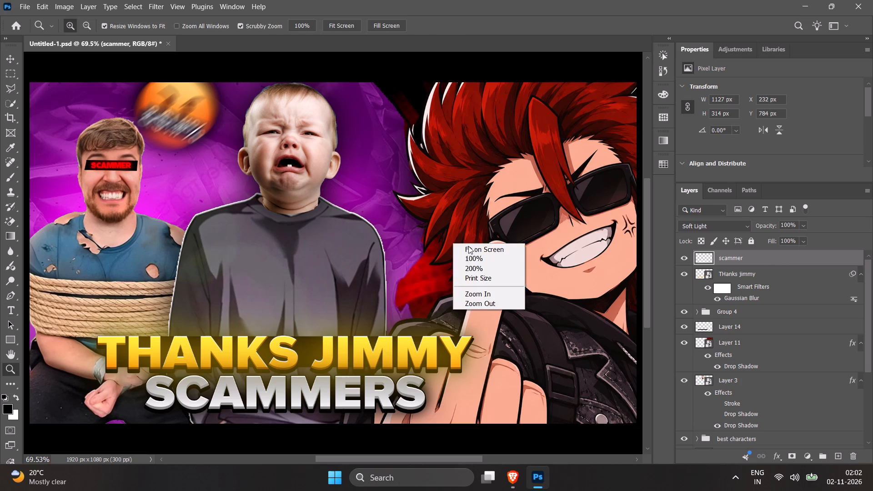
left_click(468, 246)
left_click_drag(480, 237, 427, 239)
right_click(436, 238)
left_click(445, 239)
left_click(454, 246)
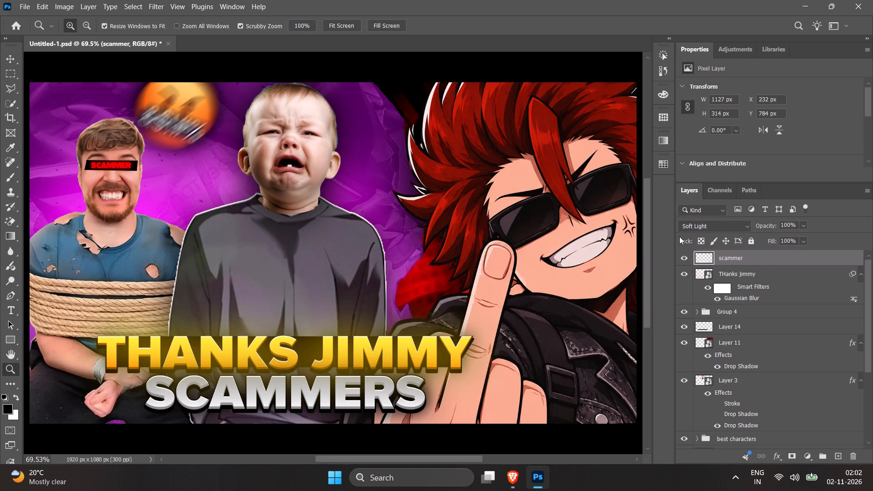
Select all layers from scammer down to Group 1 and stamp the visible artwork into a new merged layer on top.
scroll(734, 266, "up", 2)
scroll(798, 315, "down", 6)
scroll(785, 379, "down", 5)
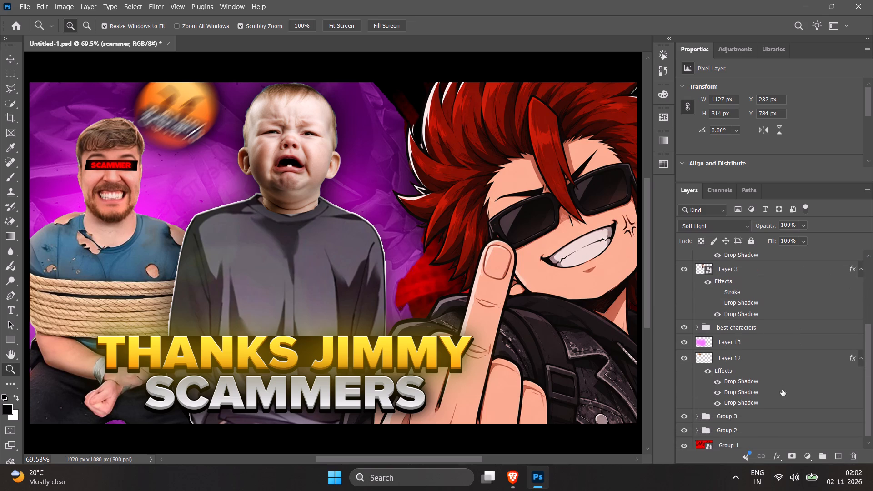
left_click(753, 444, "shift")
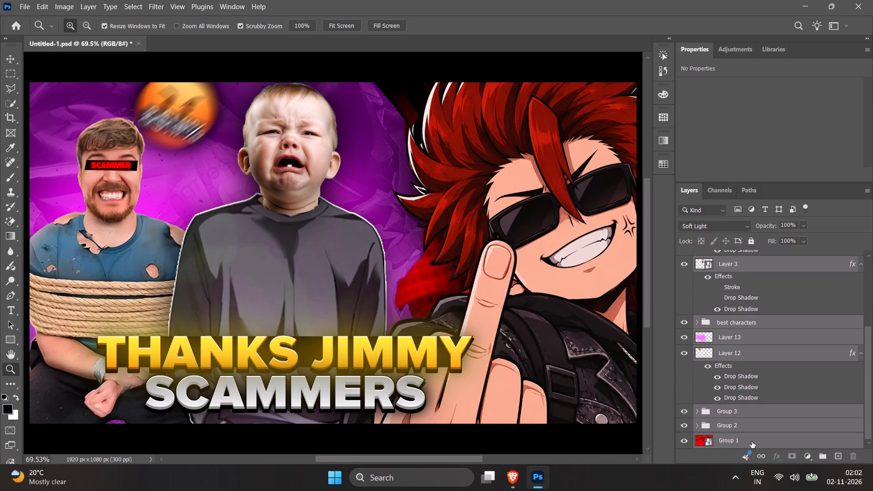
key("ctrl+alt+shift+e")
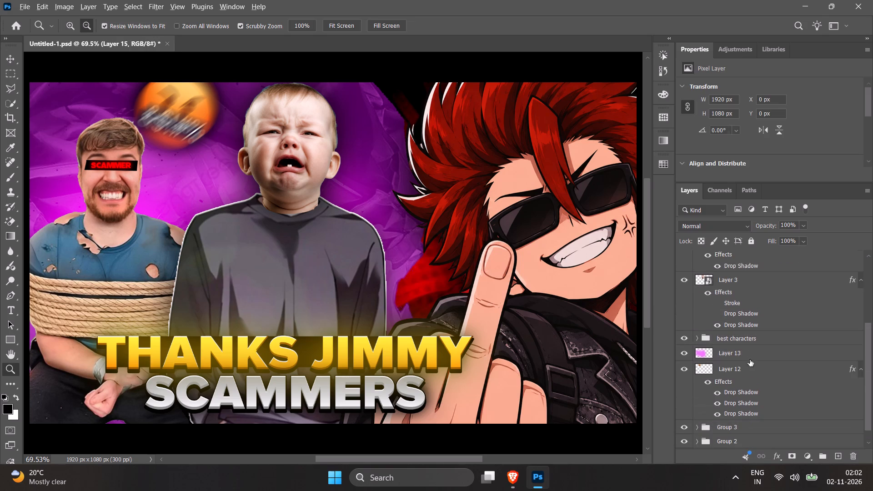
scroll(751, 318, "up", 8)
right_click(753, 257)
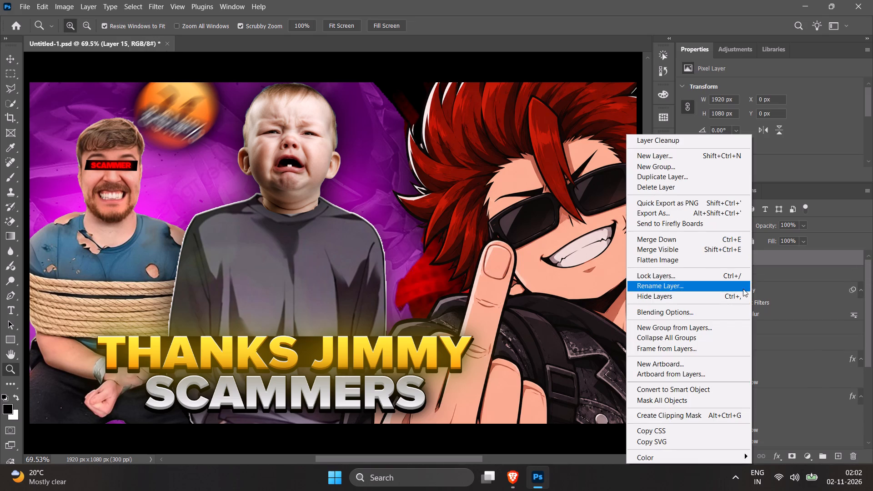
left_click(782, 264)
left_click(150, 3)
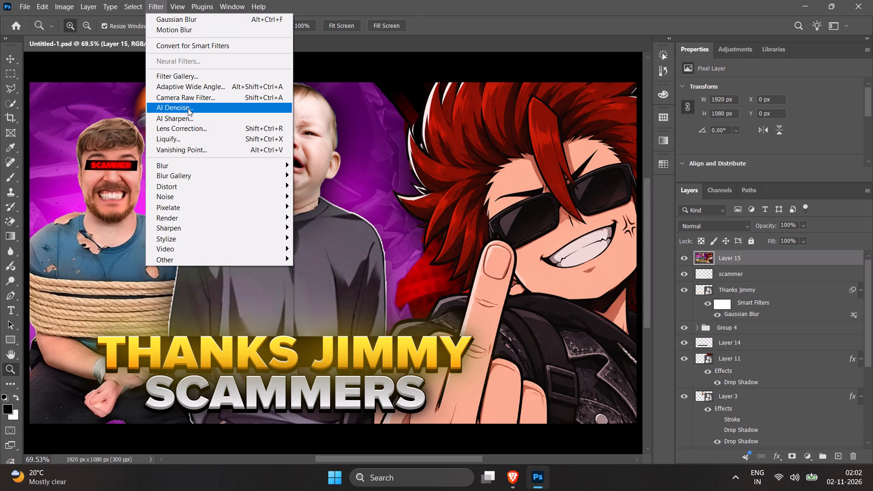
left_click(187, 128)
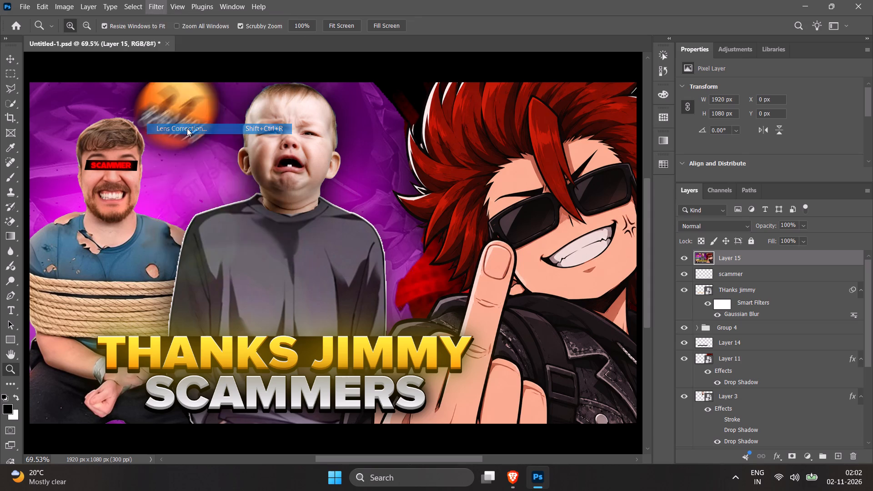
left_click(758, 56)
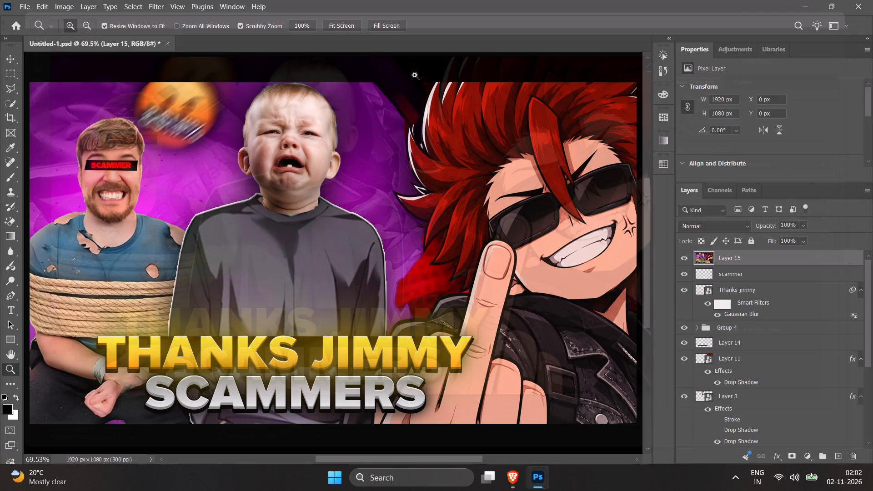
Start a Camera Raw Filter on the merged layer with Exposure -0.05, Contrast +7, Highlights -7, Shadows -7, Whites -9 and Blacks +12.
left_click(160, 6)
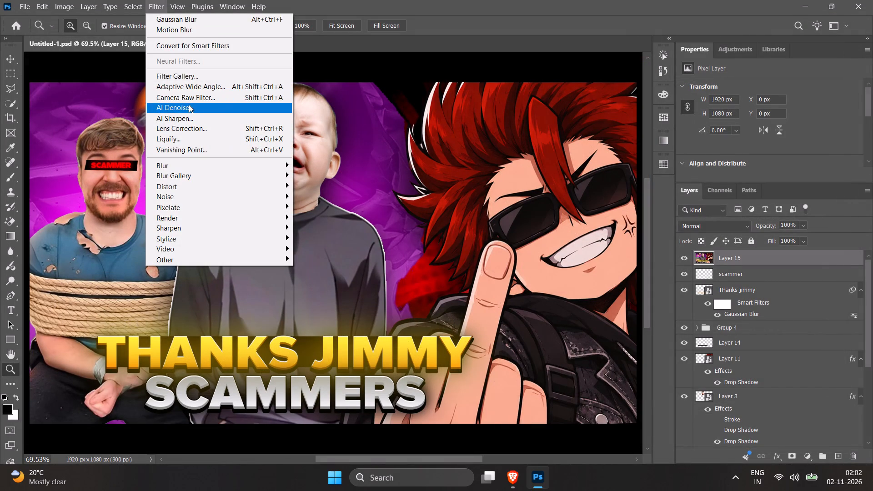
left_click(191, 98)
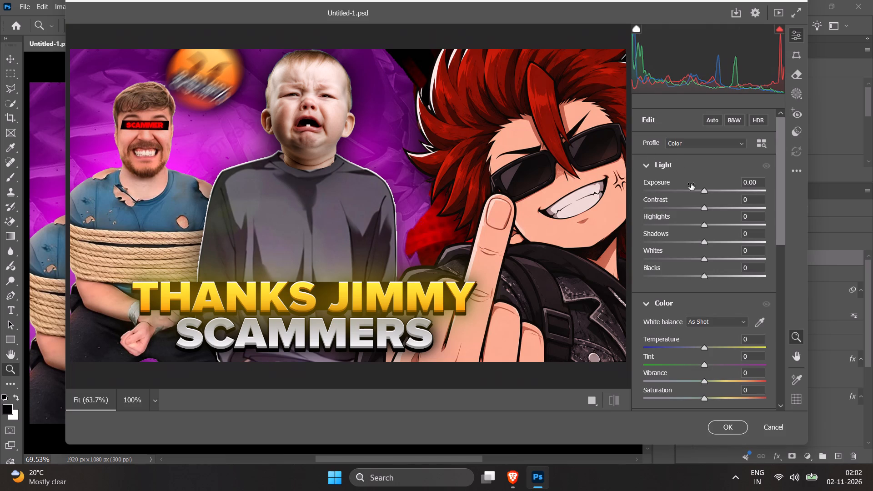
left_click_drag(702, 190, 703, 192)
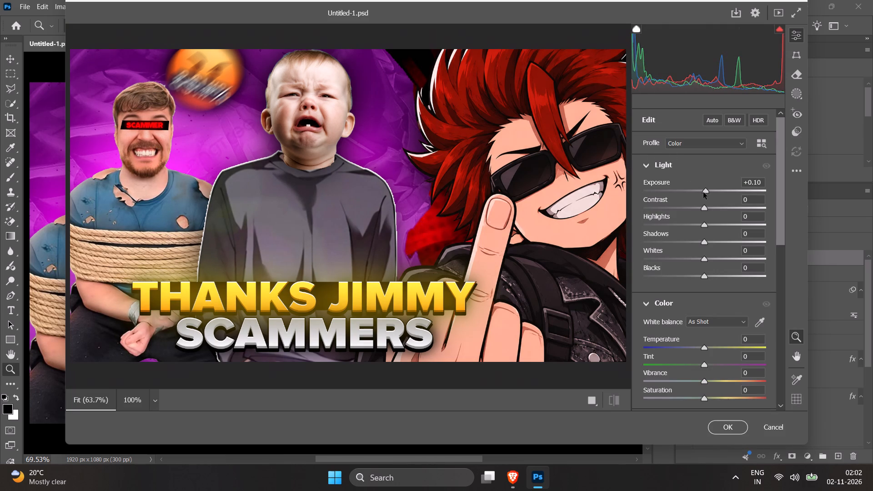
left_click_drag(703, 192, 710, 194)
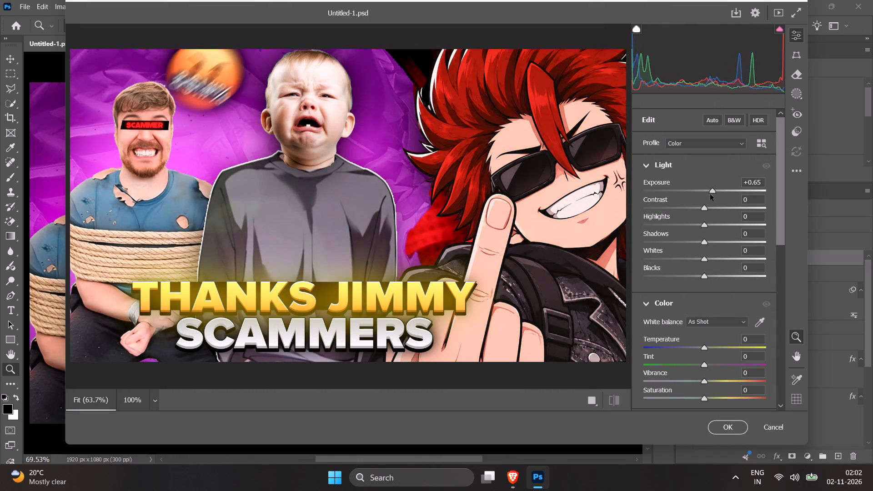
left_click_drag(710, 194, 707, 196)
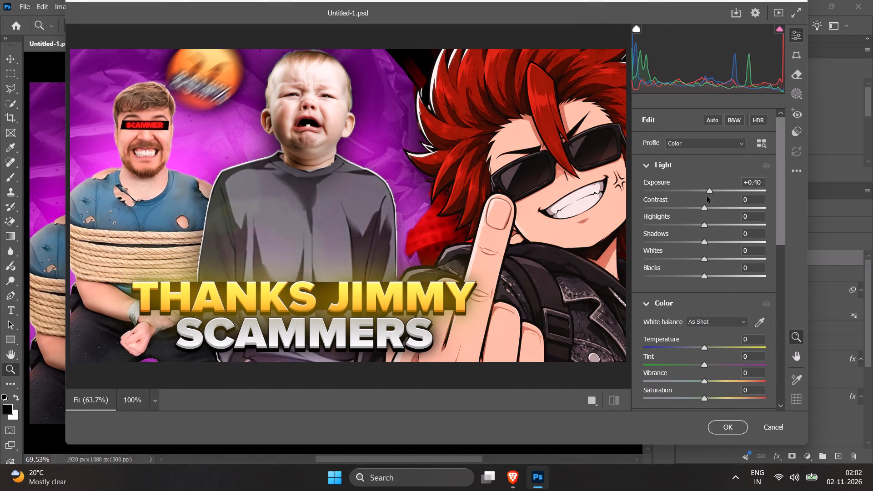
left_click_drag(707, 196, 702, 196)
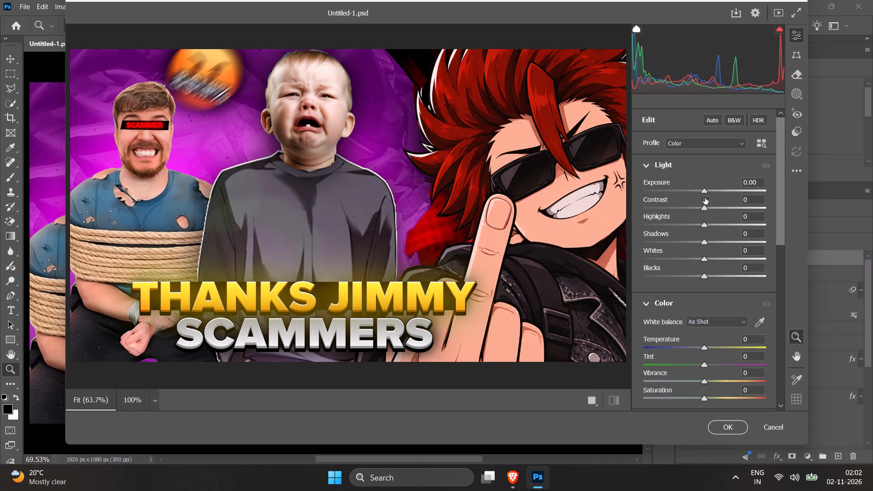
left_click_drag(702, 205, 707, 206)
left_click(706, 192)
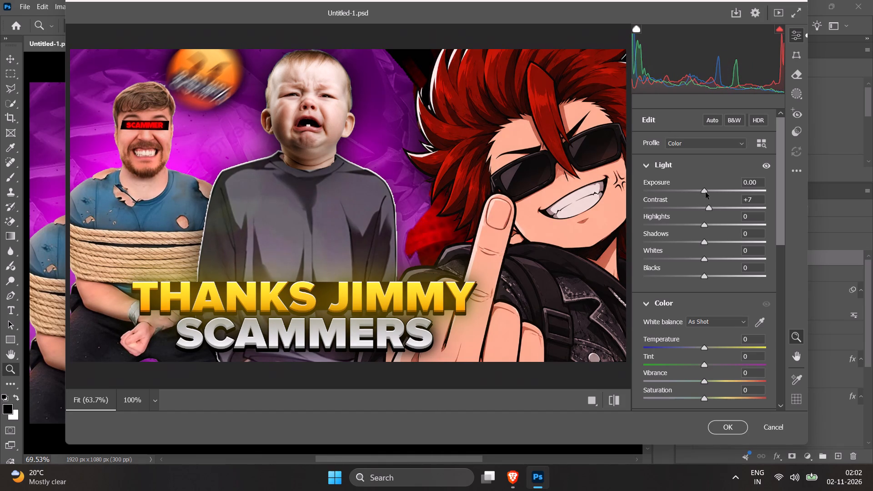
left_click_drag(705, 225, 701, 227)
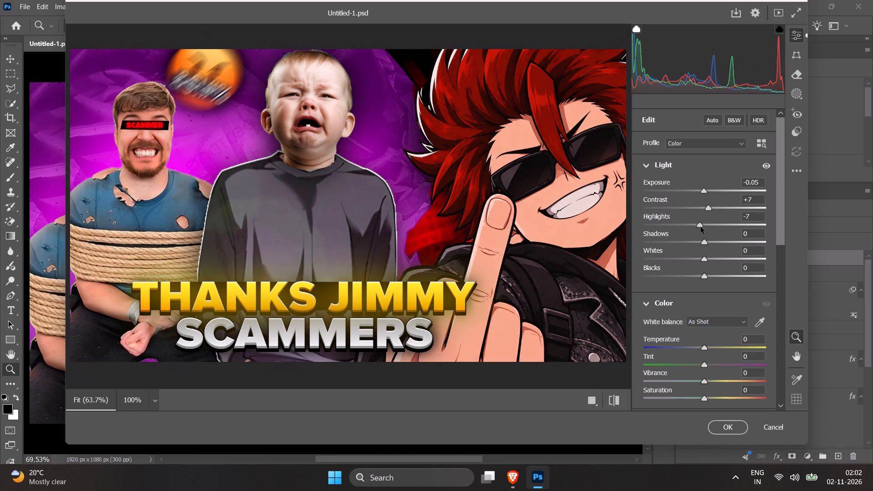
left_click_drag(704, 243, 700, 245)
left_click_drag(703, 258, 697, 263)
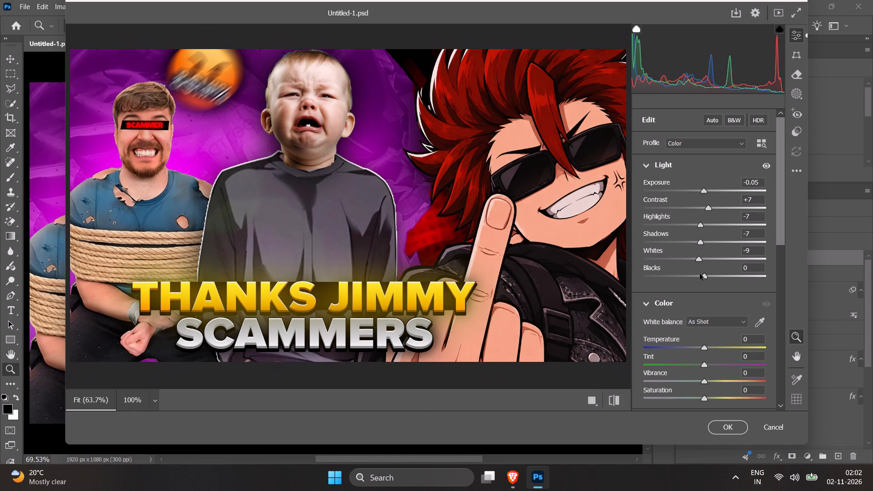
left_click_drag(702, 275, 710, 277)
Set the Camera Raw color adjustments to Vibrance +7 and Saturation +8.
scroll(687, 262, "down", 2)
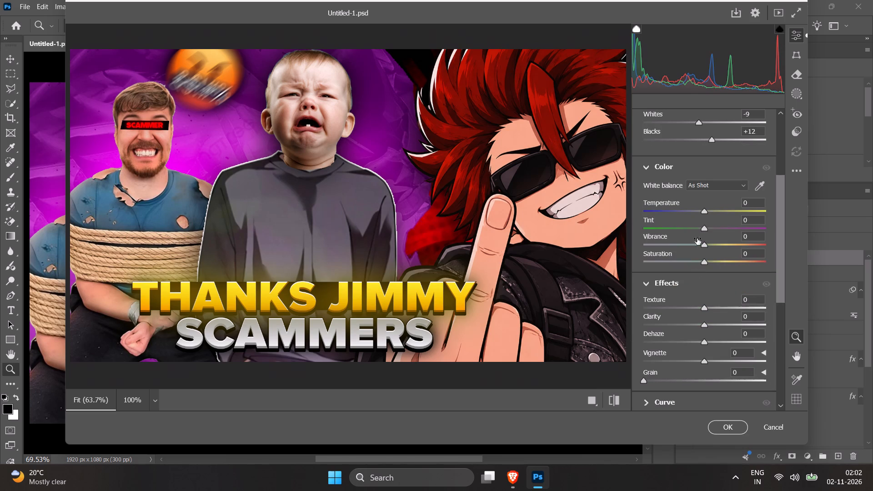
double_click(708, 247)
left_click(709, 259)
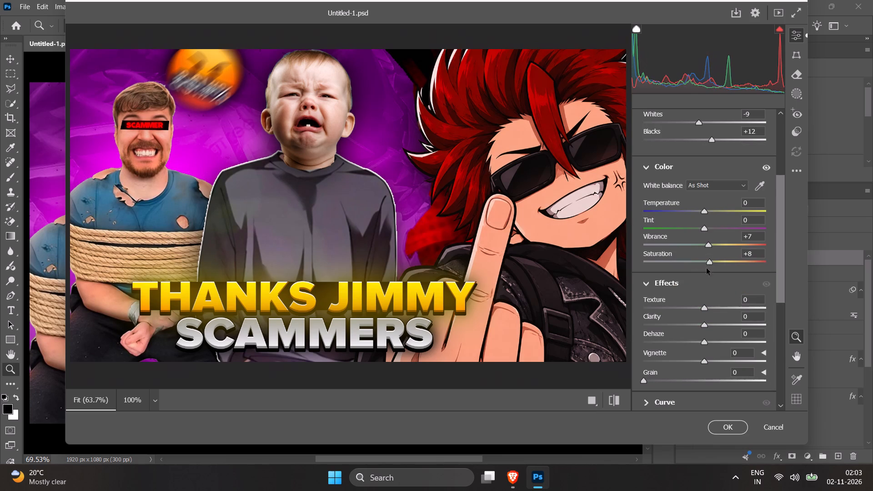
Set the Camera Raw effects to Texture +7, Clarity +20 and Dehaze +8.
scroll(699, 270, "down", 2)
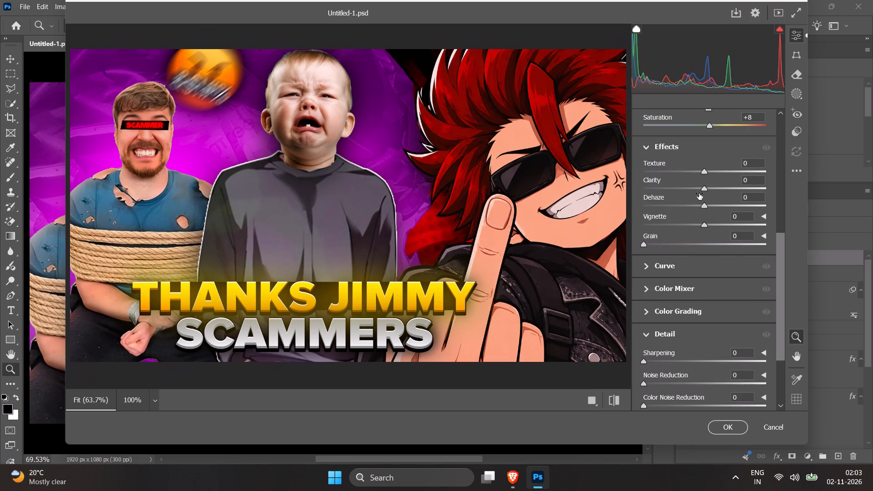
left_click(709, 170)
left_click(717, 189)
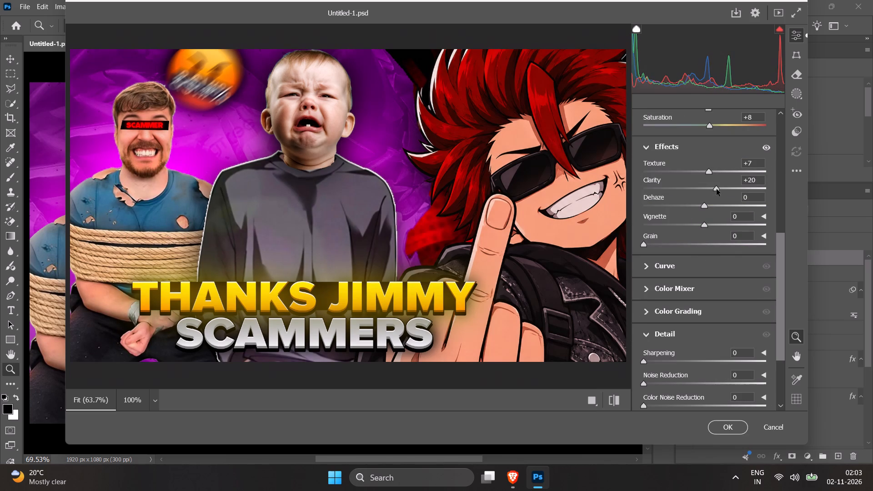
left_click(711, 205)
left_click(716, 191)
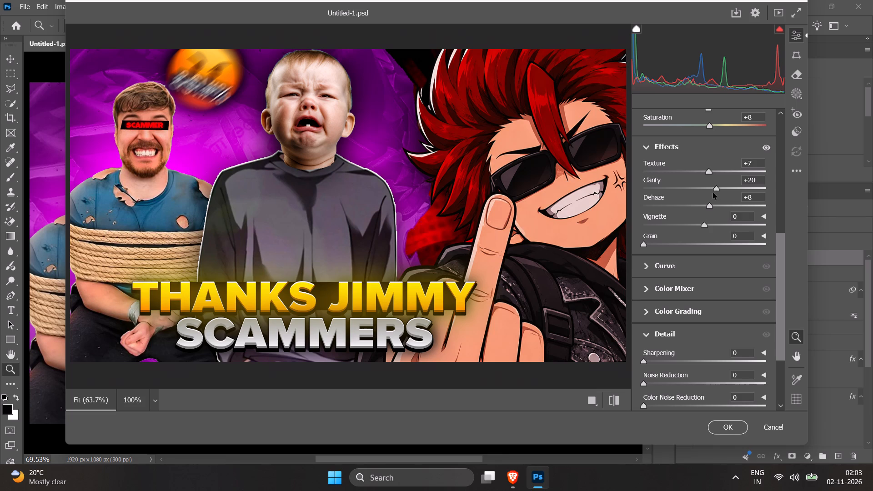
Set the Camera Raw detail to Sharpening 49 and Noise Reduction 53, raise Color Noise Reduction, and apply the filter.
left_click(714, 190)
scroll(692, 255, "down", 2)
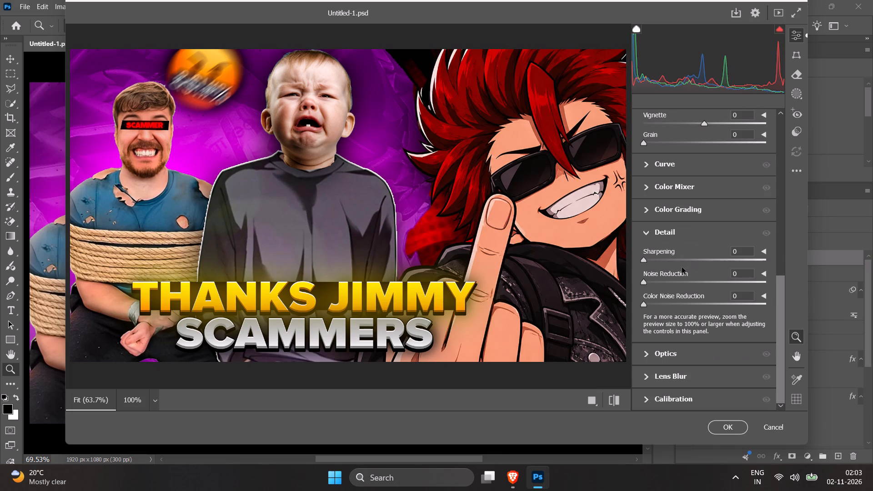
left_click(682, 264)
left_click(683, 261)
left_click(708, 284)
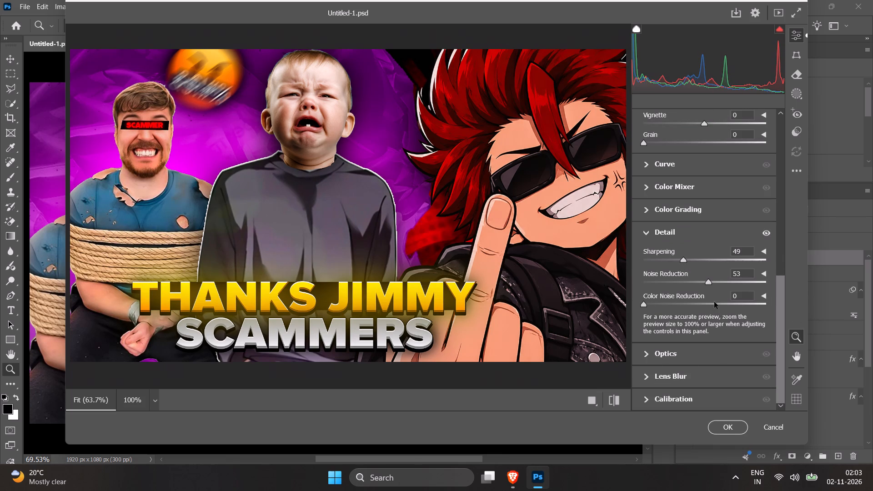
left_click(717, 306)
left_click(737, 424)
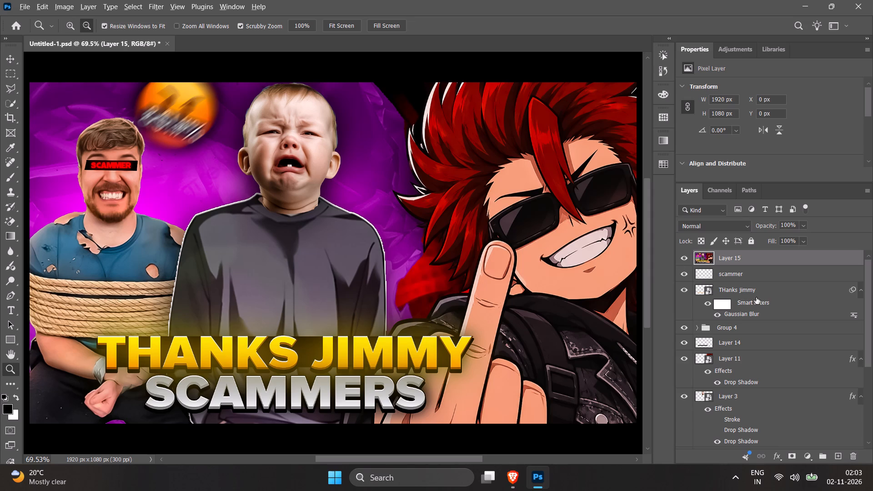
key("ctrl+alt+shift+w")
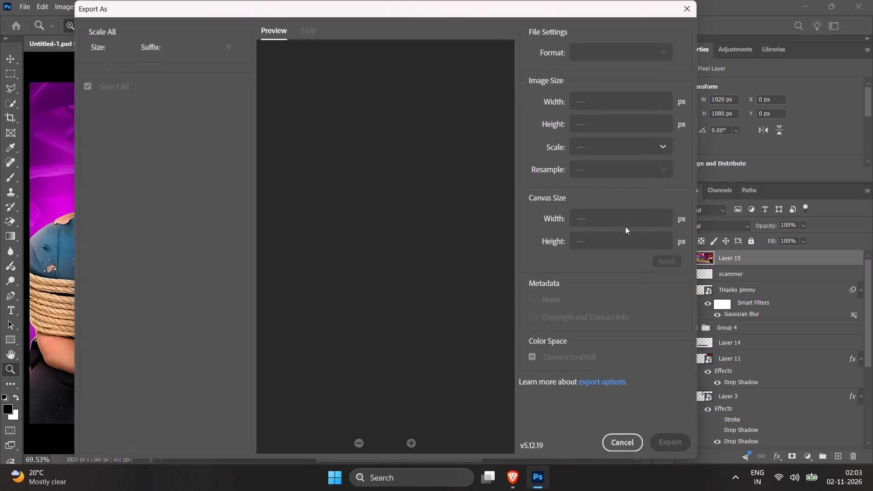
left_click(575, 92)
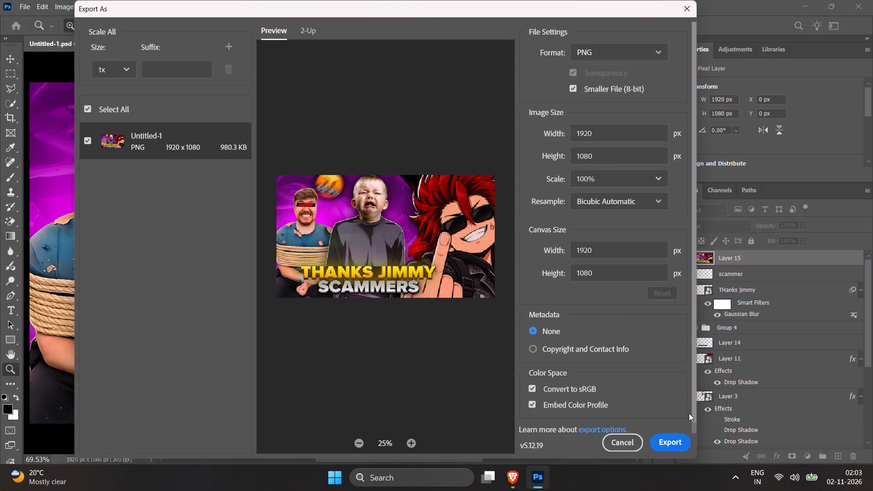
left_click(679, 437)
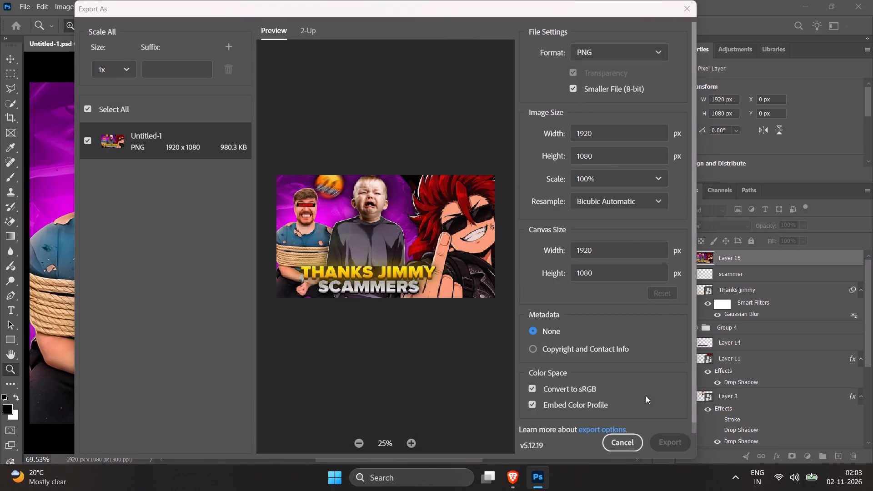